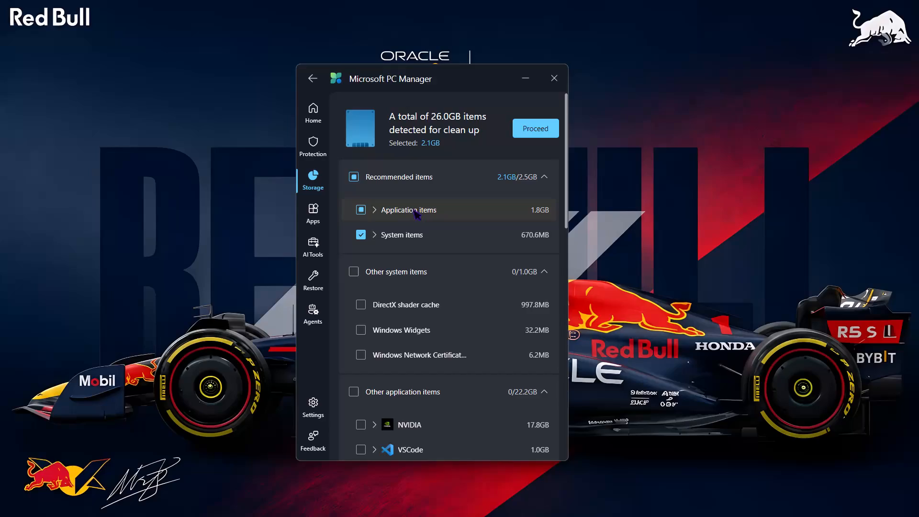
# Under Other application items, mark all NVIDIA, VSCode and CapCut files for clean-up.
pyautogui.click(375, 210)
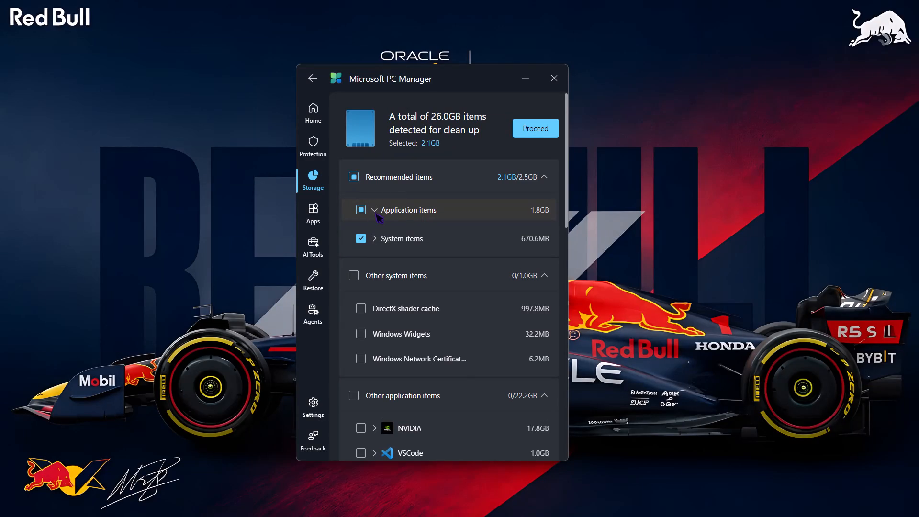
pyautogui.click(375, 210)
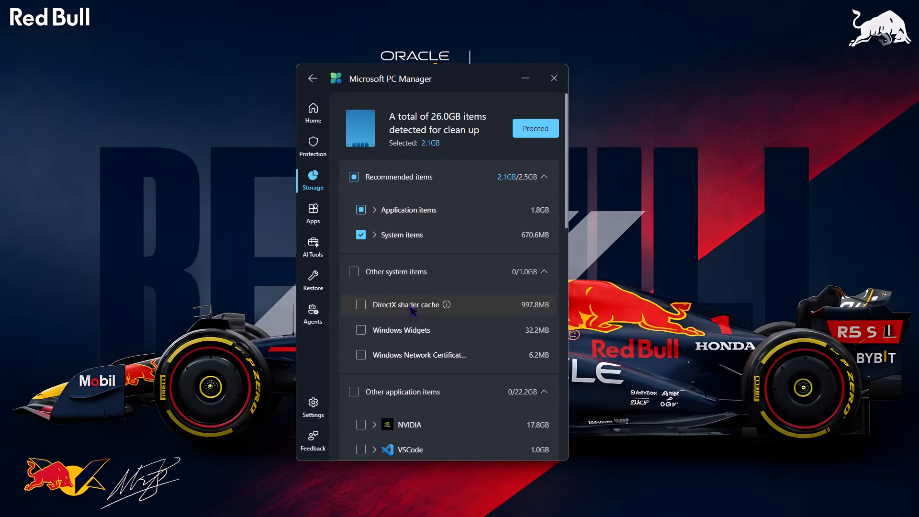
pyautogui.scroll(-1, 411, 362)
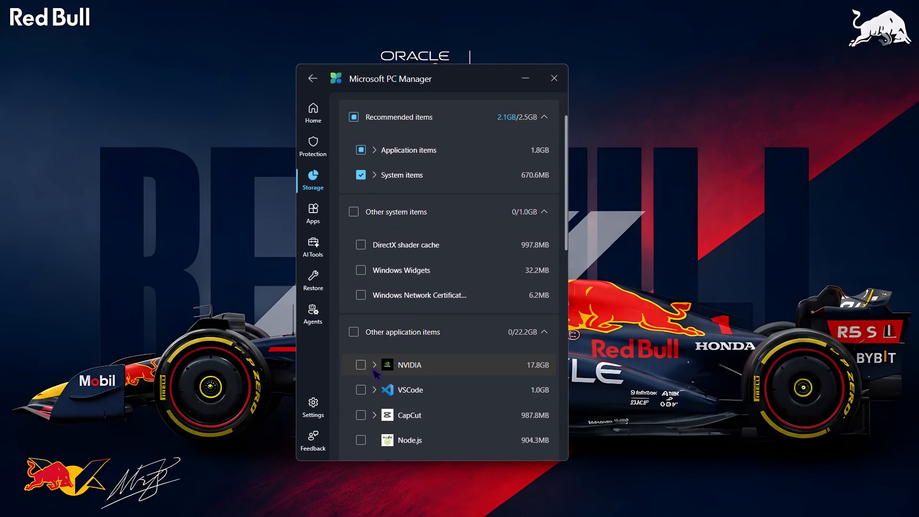
pyautogui.click(375, 366)
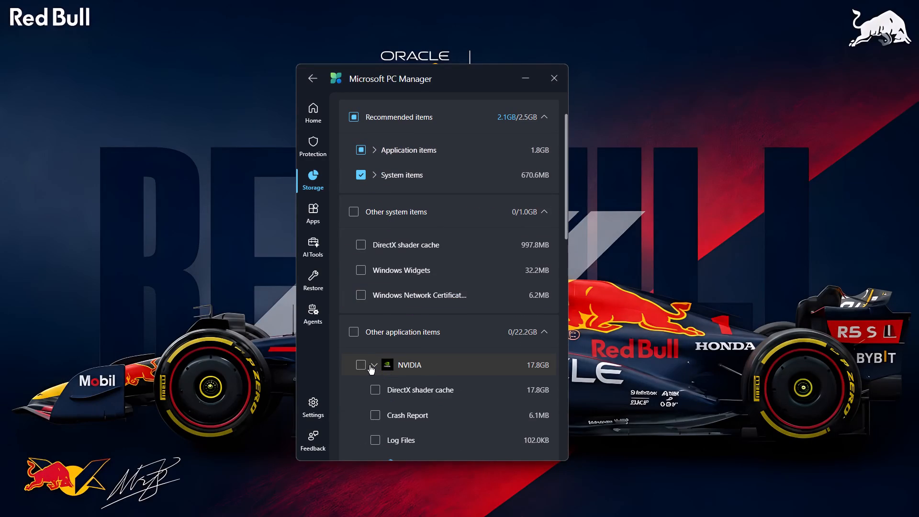
pyautogui.click(361, 365)
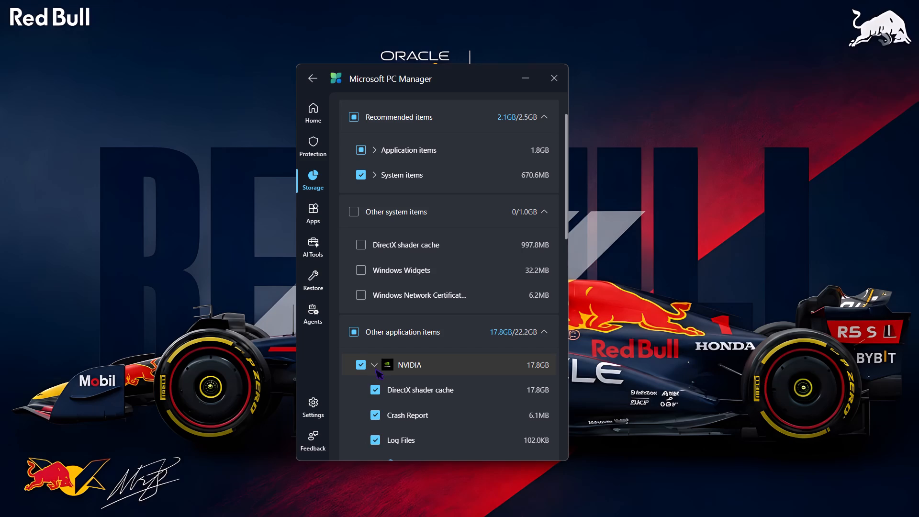
pyautogui.click(375, 366)
pyautogui.scroll(-1, 375, 366)
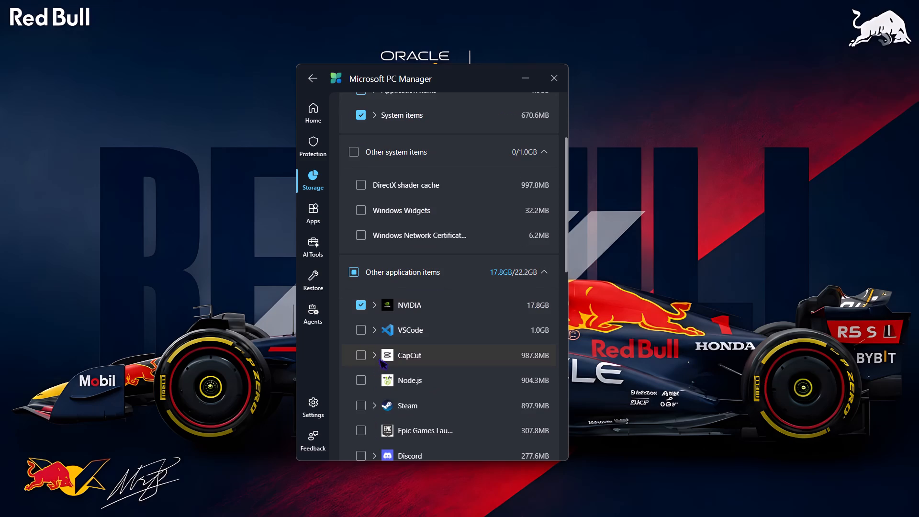
pyautogui.click(372, 331)
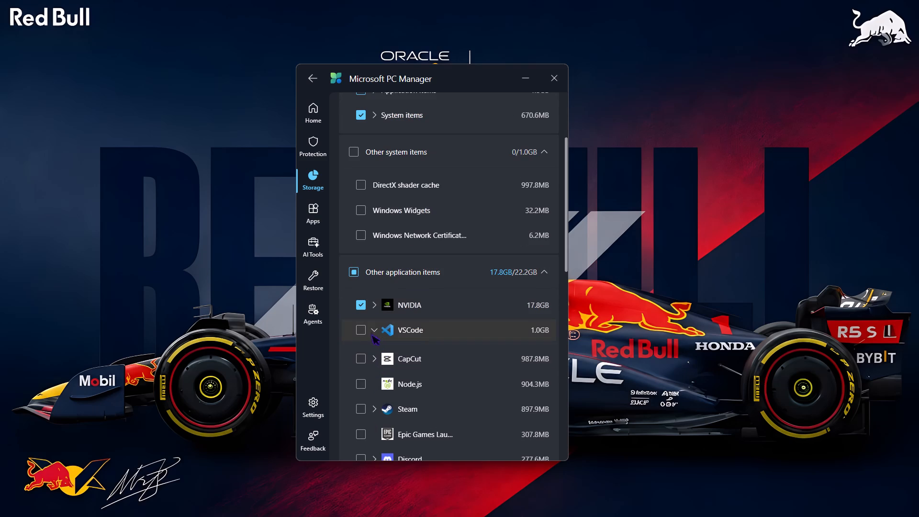
pyautogui.click(359, 326)
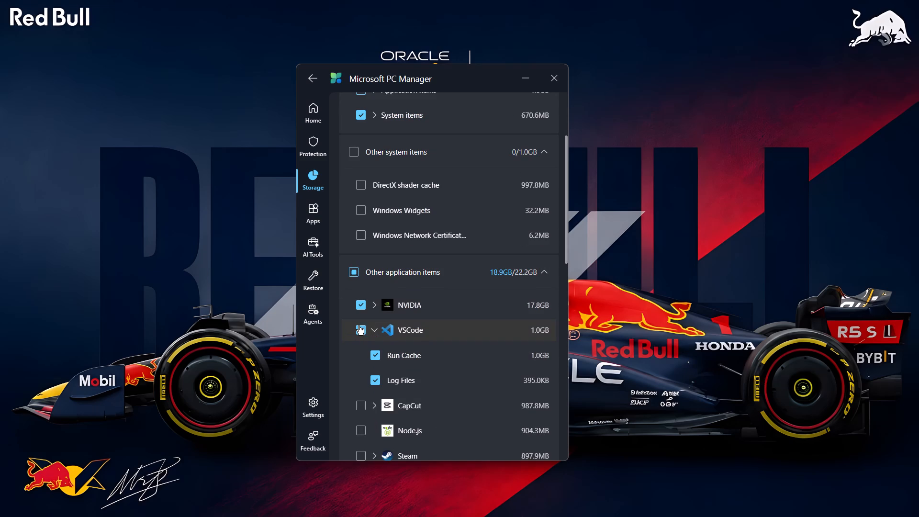
pyautogui.click(372, 329)
pyautogui.click(363, 357)
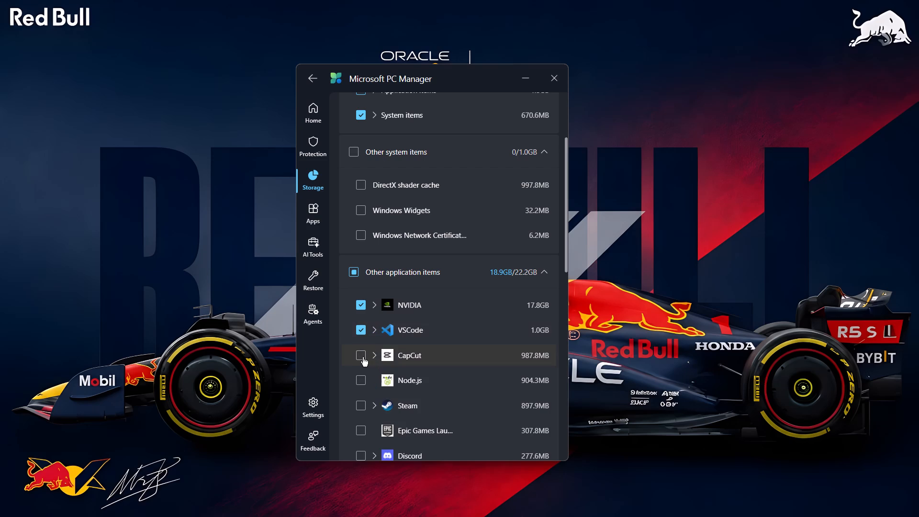
pyautogui.click(376, 357)
pyautogui.click(376, 357)
# Mark the Node.js and Steam items for clean-up as well, including all of Steam's sub-items.
pyautogui.click(356, 382)
pyautogui.click(372, 408)
pyautogui.scroll(-1, 377, 405)
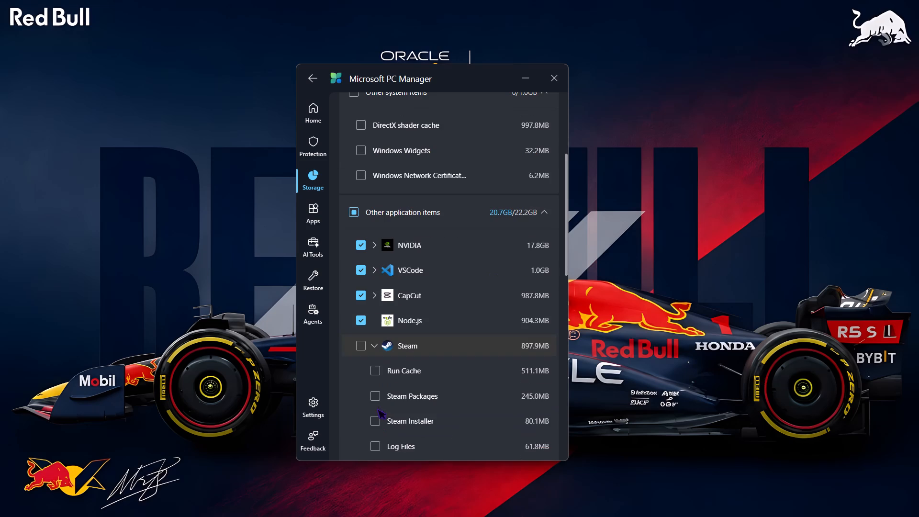
pyautogui.click(358, 340)
pyautogui.click(376, 346)
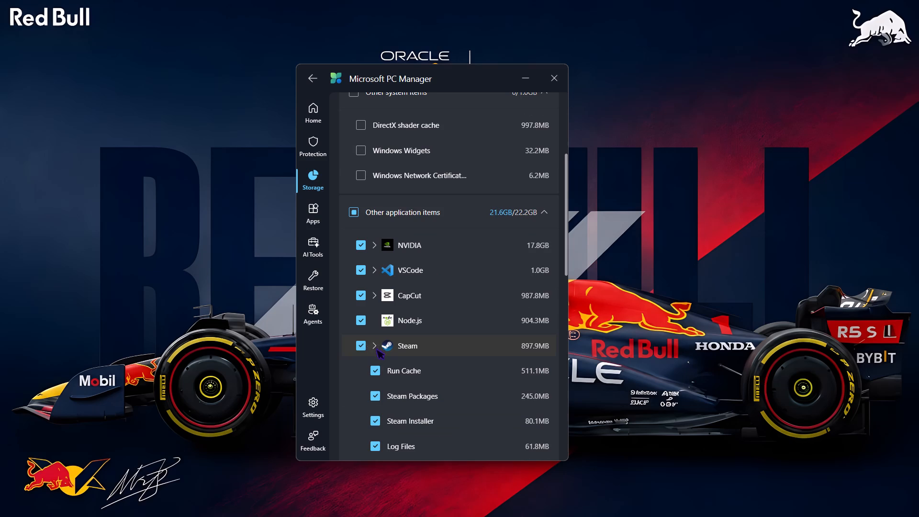
# Mark Epic Games Launcher, Discord, Firefox, GitHub Desktop, OneDrive and Adobe Photoshop for clean-up.
pyautogui.scroll(-2, 376, 346)
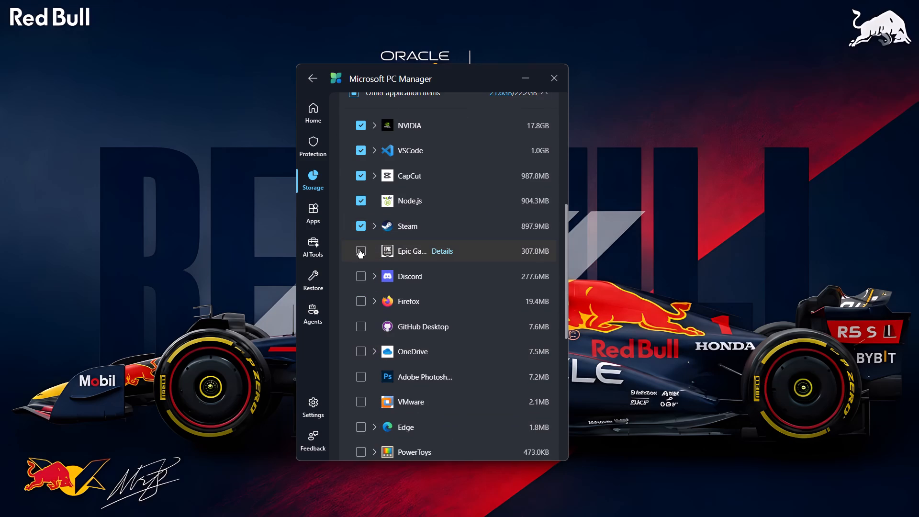
pyautogui.click(359, 249)
pyautogui.click(359, 272)
pyautogui.click(361, 299)
pyautogui.click(354, 324)
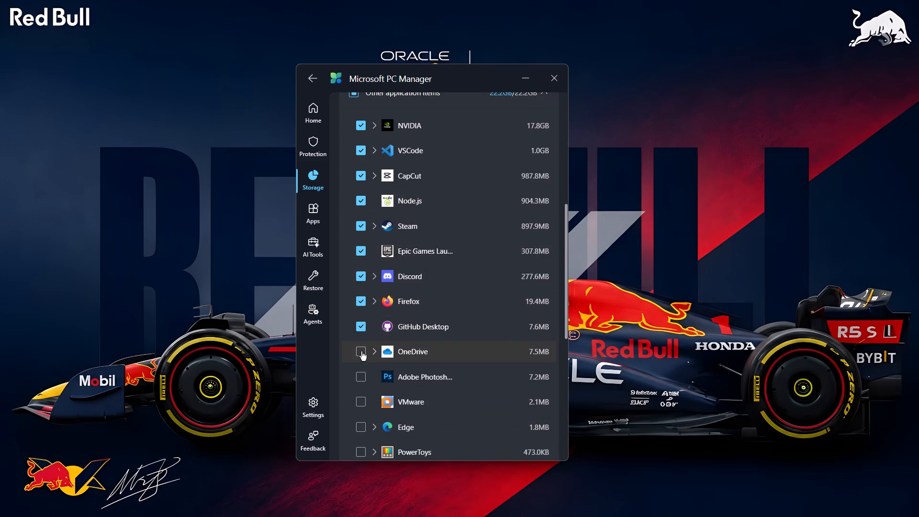
pyautogui.click(361, 349)
pyautogui.click(366, 377)
# Examine the details of the files detected for Adobe Photoshop, then close them.
pyautogui.click(445, 379)
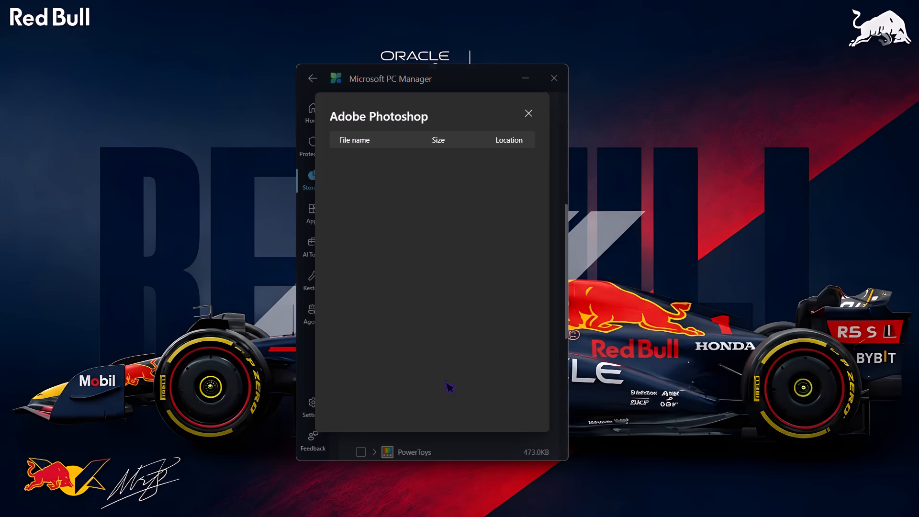
pyautogui.click(527, 107)
# Mark the whole Other system items group for clean-up: DirectX shader cache, Windows Widgets and the network certificate cache.
pyautogui.scroll(-3, 391, 393)
pyautogui.scroll(5, 407, 389)
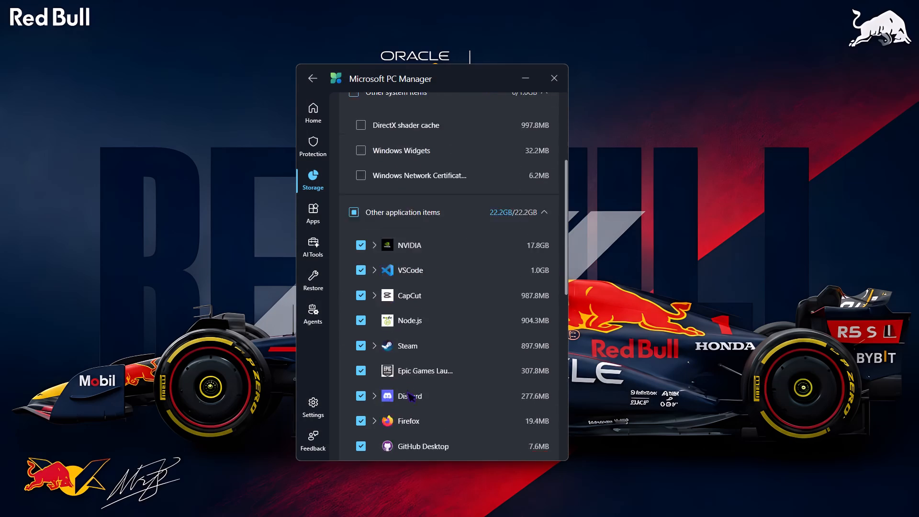
pyautogui.scroll(5, 407, 389)
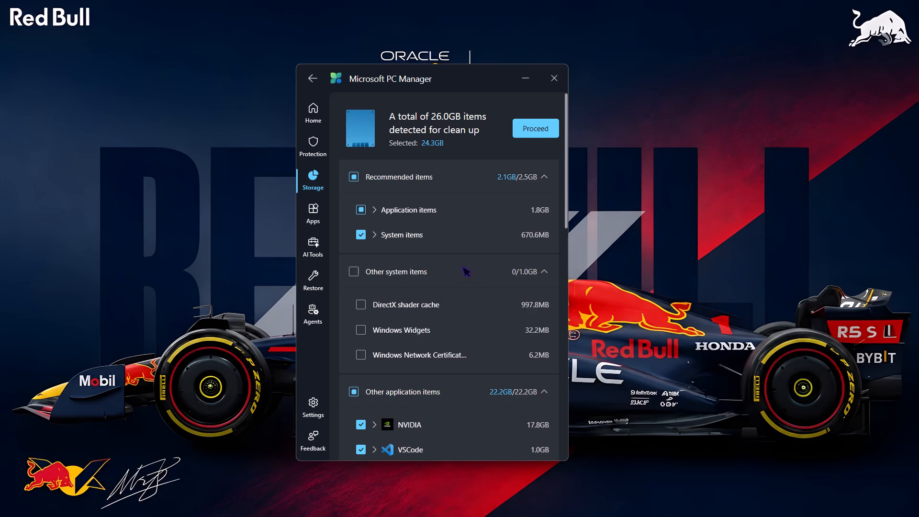
pyautogui.click(352, 273)
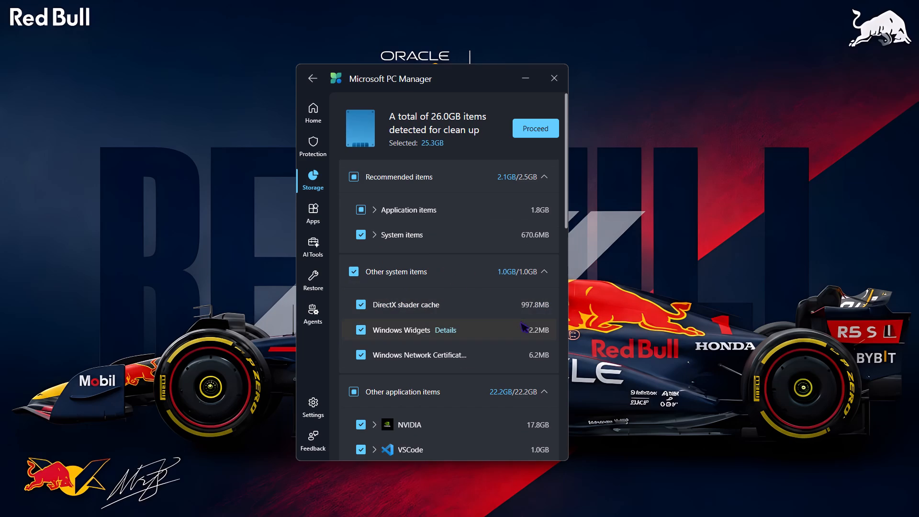
# Review the selection of clean-up items and start cleaning them.
pyautogui.scroll(2, 520, 319)
pyautogui.scroll(-8, 488, 308)
pyautogui.scroll(10, 488, 308)
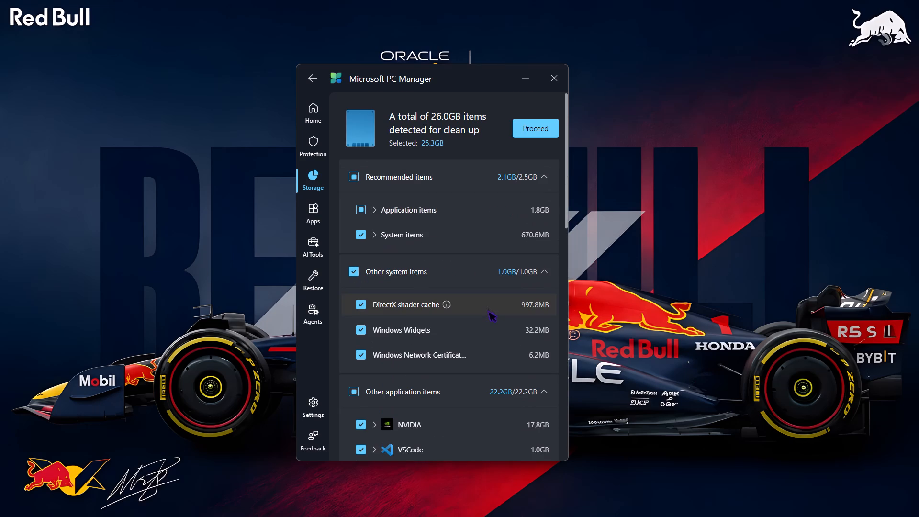
pyautogui.click(539, 127)
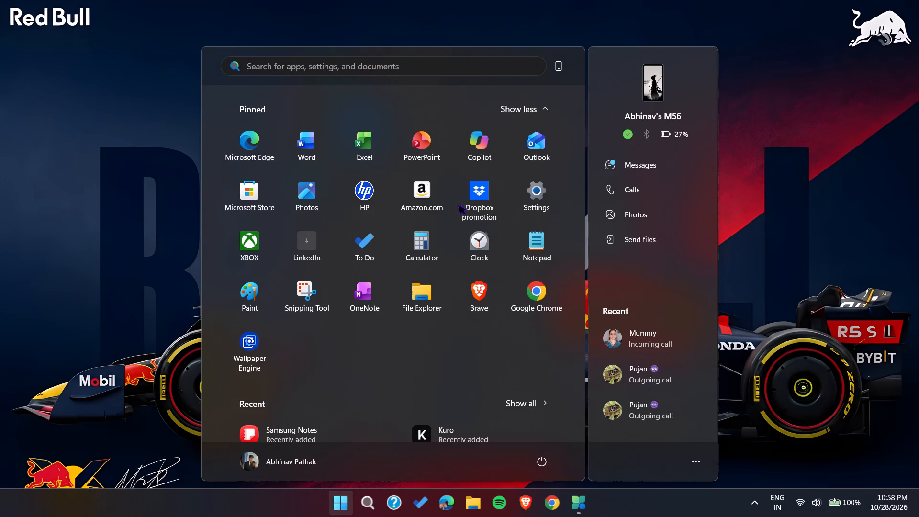
# Search Windows for "adobe p" and preview the Adobe Photoshop store and web results.
pyautogui.write('adobe')
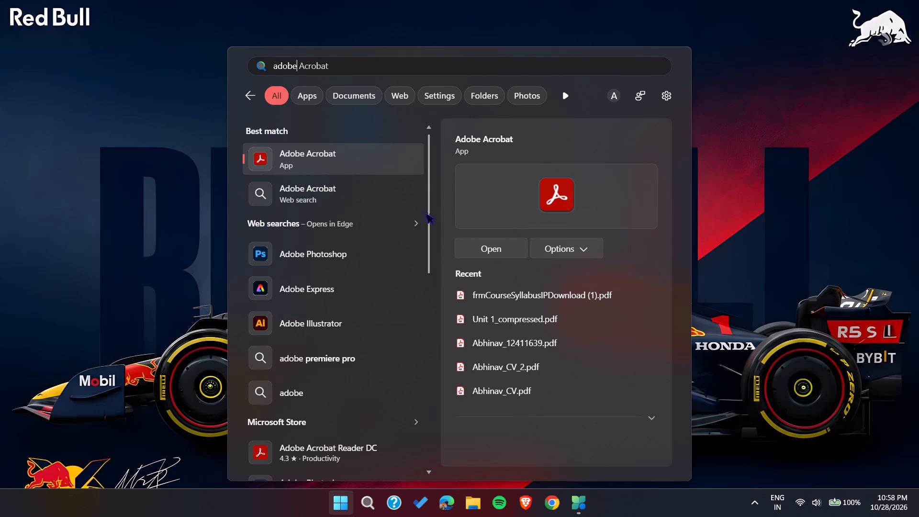
pyautogui.press('space')
pyautogui.write('p')
pyautogui.click(410, 261)
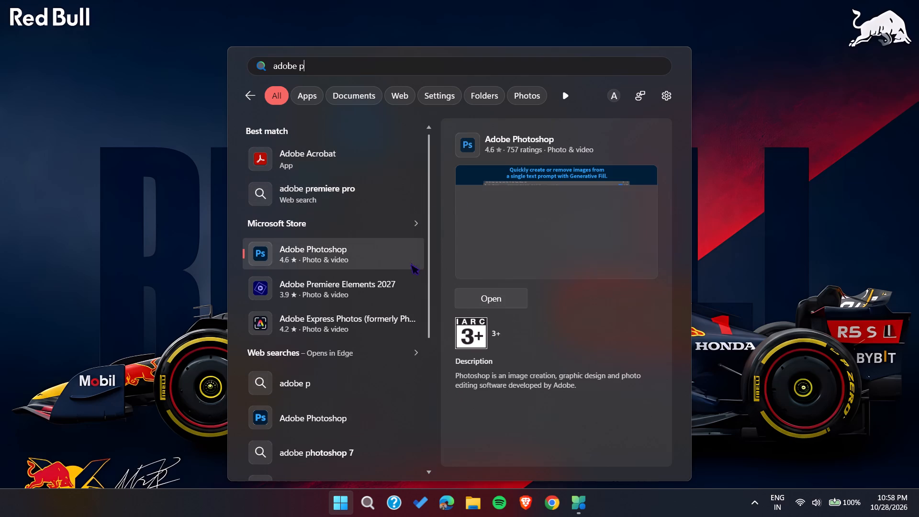
pyautogui.click(415, 417)
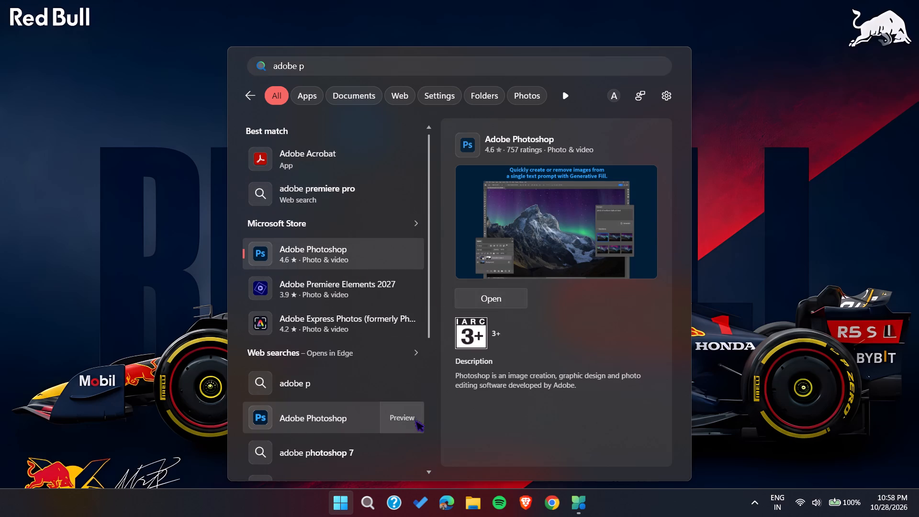
# Search Windows for "photos" instead, look through the results for Photoshop, and close the search.
pyautogui.press('BackSpace')
pyautogui.press('BackSpace')
pyautogui.press('BackSpace')
pyautogui.press('BackSpace')
pyautogui.press('BackSpace')
pyautogui.press('BackSpace')
pyautogui.press('BackSpace')
pyautogui.press('BackSpace')
pyautogui.press('BackSpace')
pyautogui.press('BackSpace')
pyautogui.press('BackSpace')
pyautogui.press('BackSpace')
pyautogui.press('BackSpace')
pyautogui.press('BackSpace')
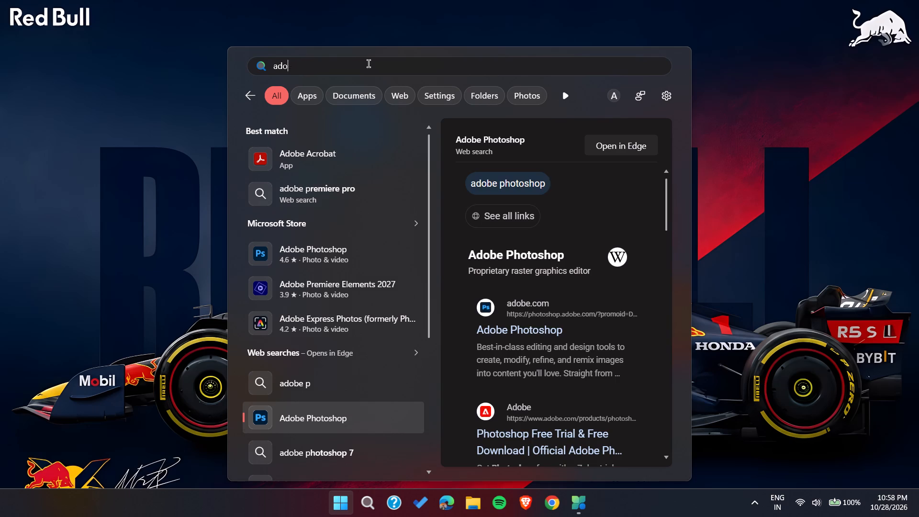
pyautogui.press('p')
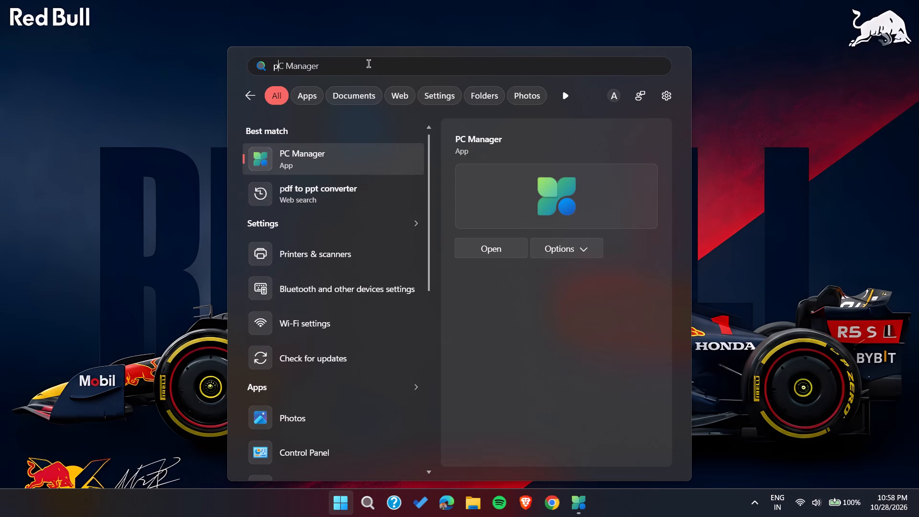
pyautogui.write('hotos')
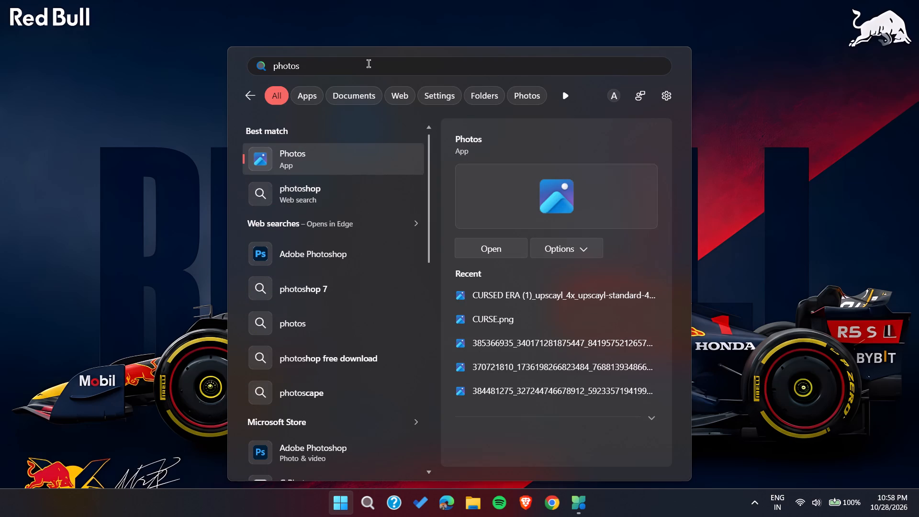
pyautogui.scroll(-3, 350, 391)
pyautogui.click(777, 189)
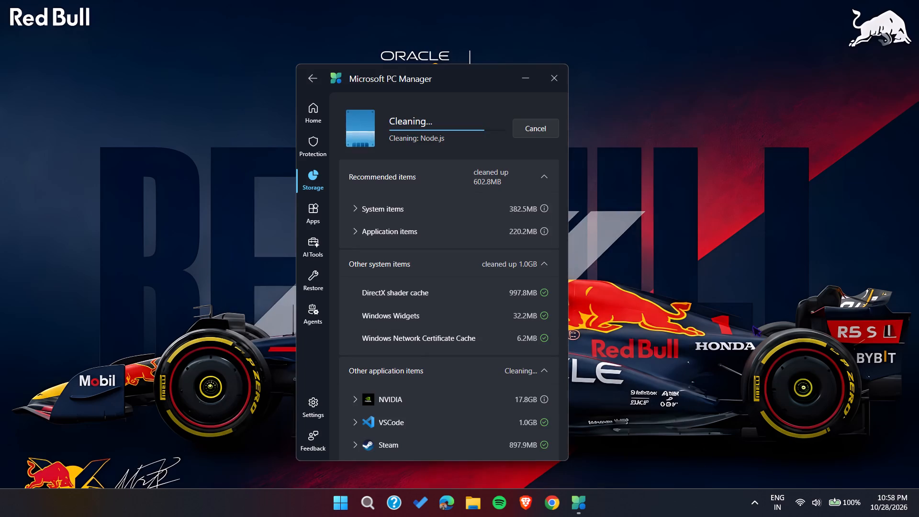
# Check the clean-up progress of the listed system and application items.
pyautogui.scroll(-8, 415, 357)
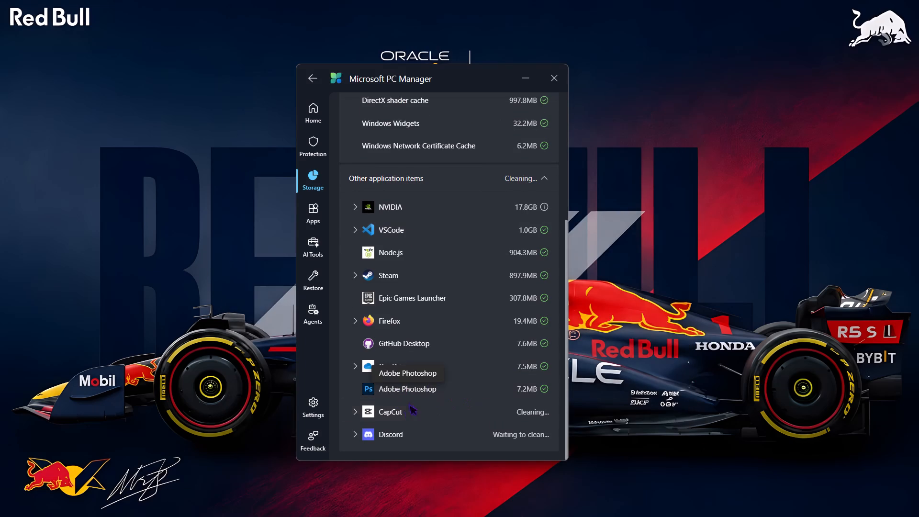
pyautogui.scroll(8, 502, 348)
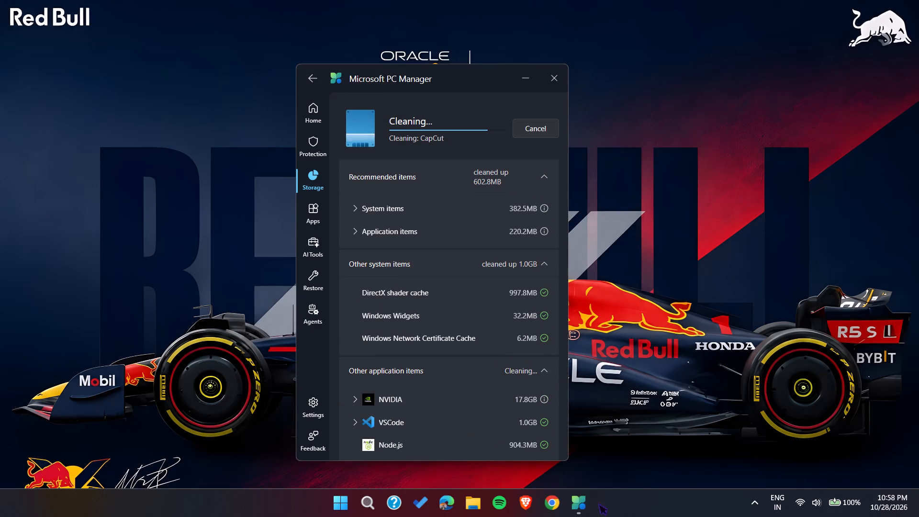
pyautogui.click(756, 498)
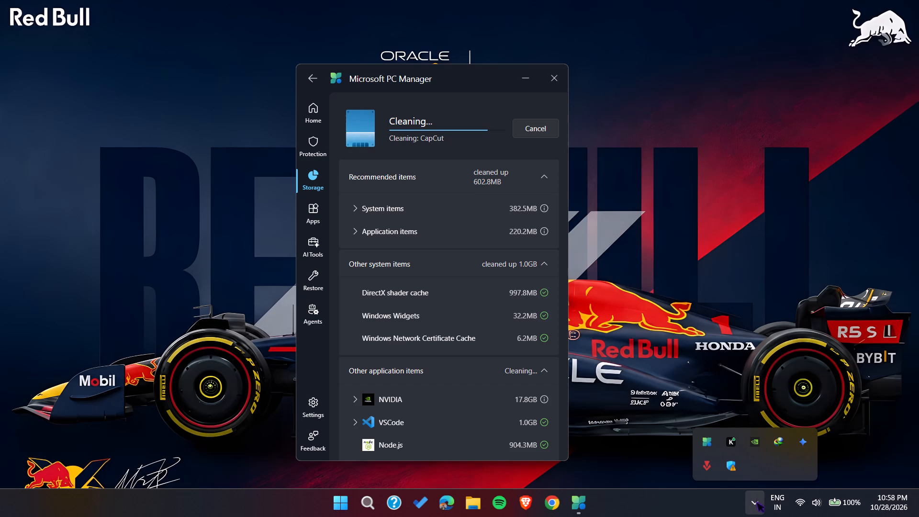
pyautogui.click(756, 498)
# Switch to Chrome, open a new tab, and close the YouTube video tab about VALORANT pros.
pyautogui.click(556, 509)
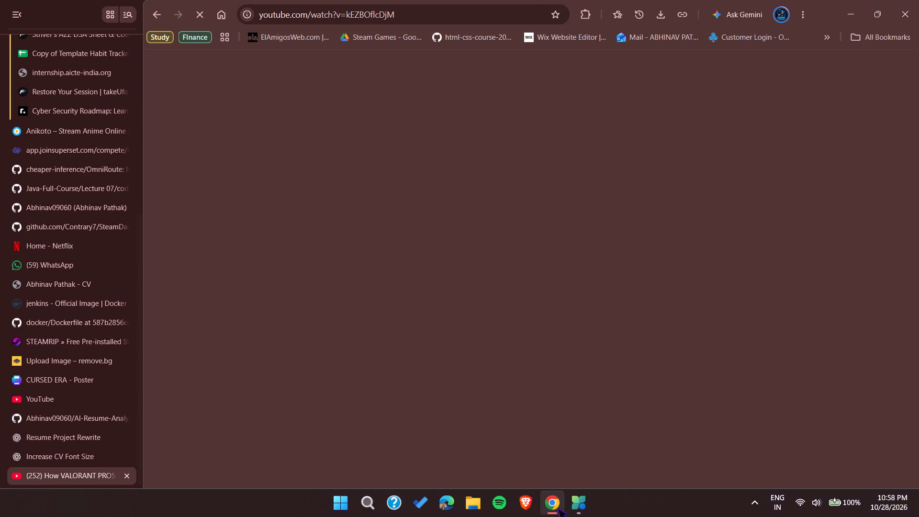
pyautogui.click(72, 495)
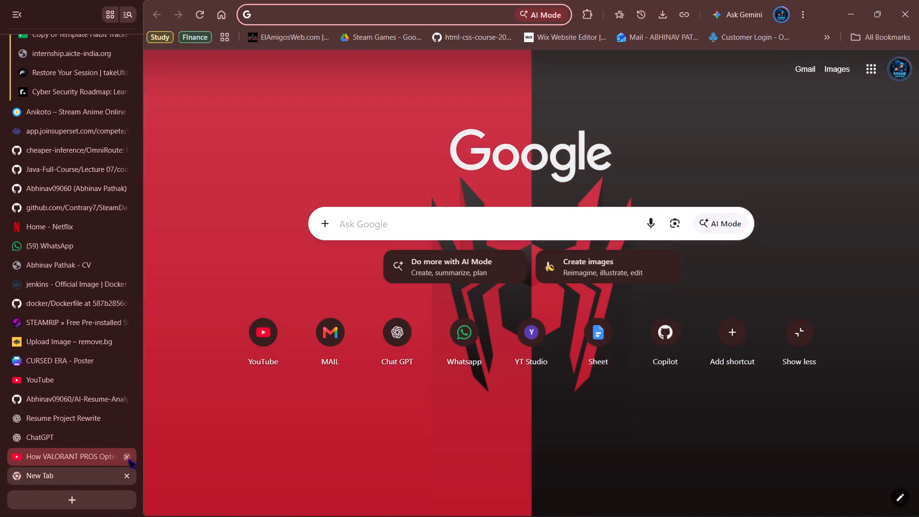
pyautogui.click(127, 455)
# Go to the Canva home page from the open CURSED ERA poster tab.
pyautogui.click(72, 375)
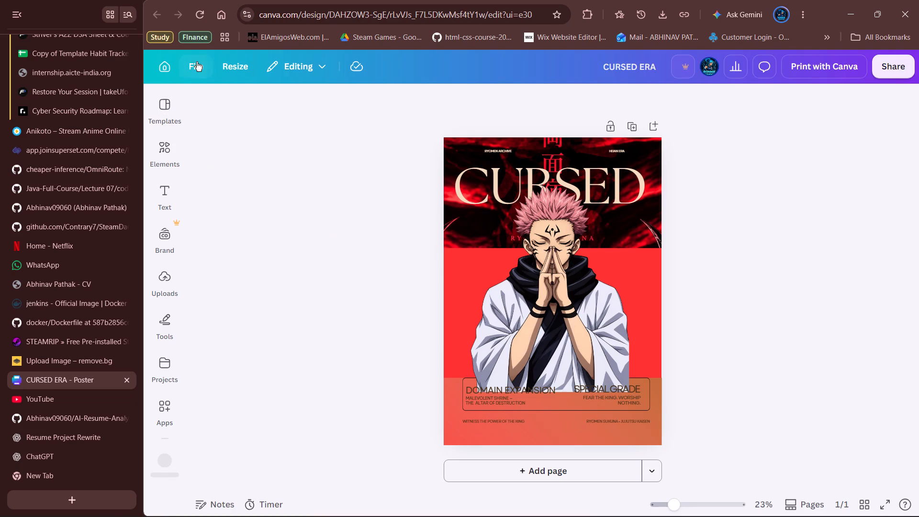
pyautogui.click(168, 69)
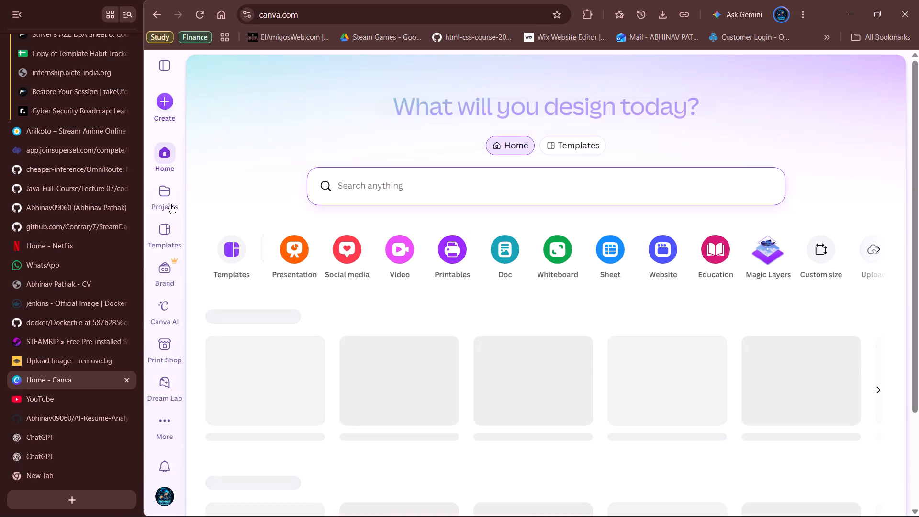
# Close the YouTube tab and the two ChatGPT tabs.
pyautogui.click(126, 401)
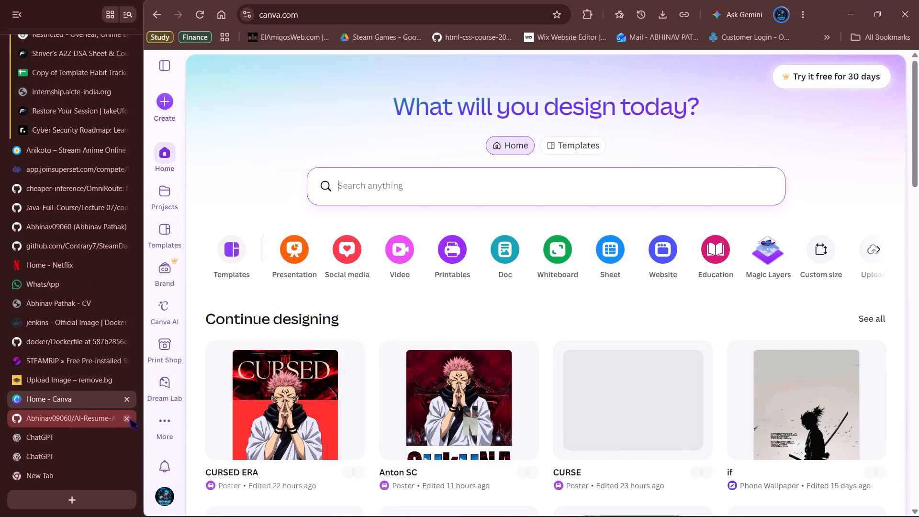
pyautogui.click(127, 436)
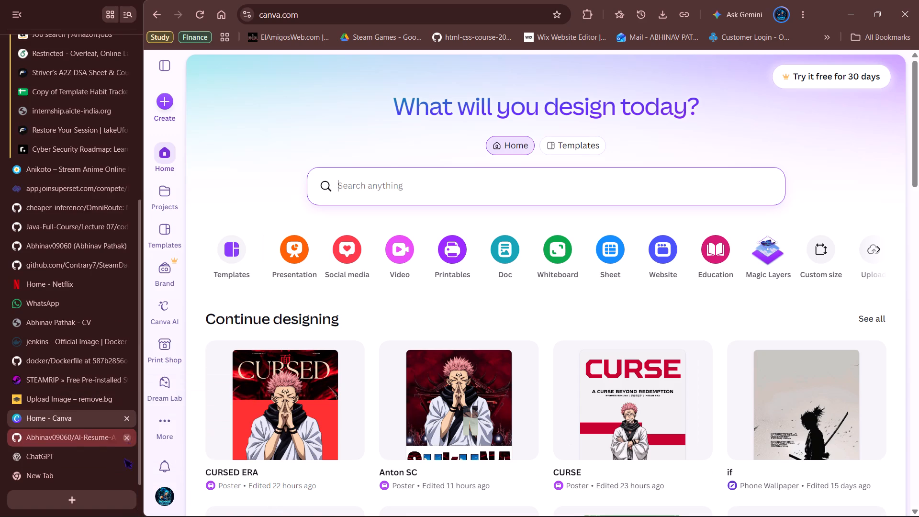
pyautogui.click(128, 457)
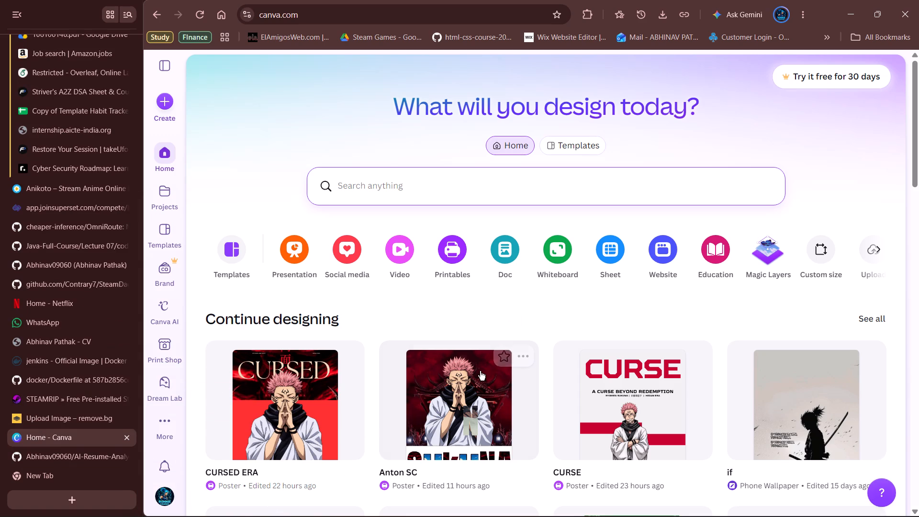
# Open the Anton SC poster from the recent Canva designs.
pyautogui.click(476, 374)
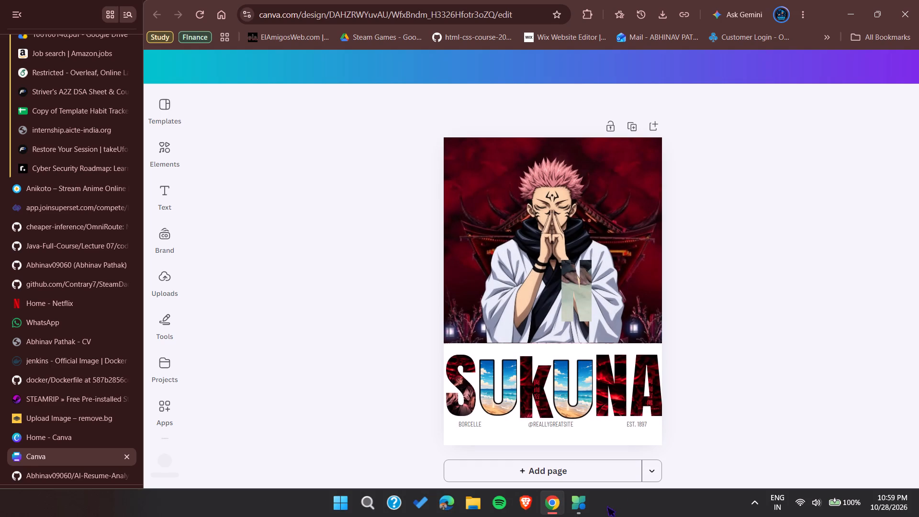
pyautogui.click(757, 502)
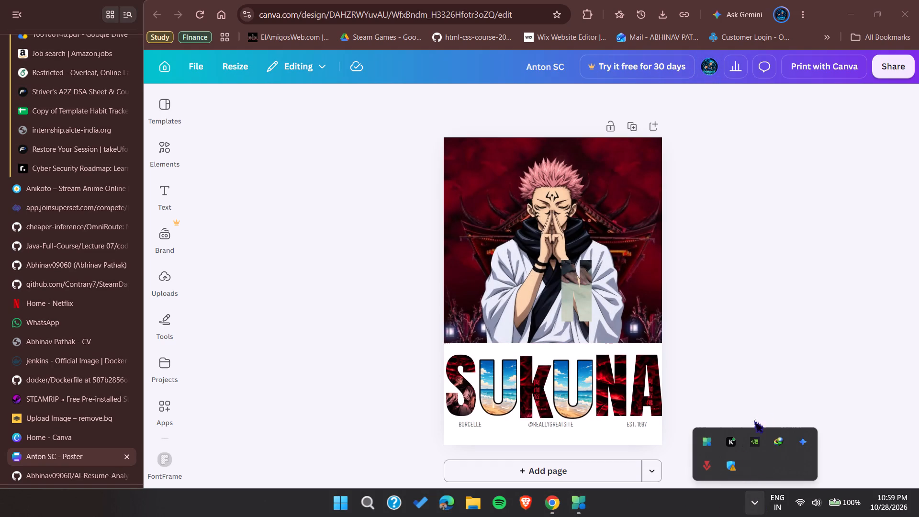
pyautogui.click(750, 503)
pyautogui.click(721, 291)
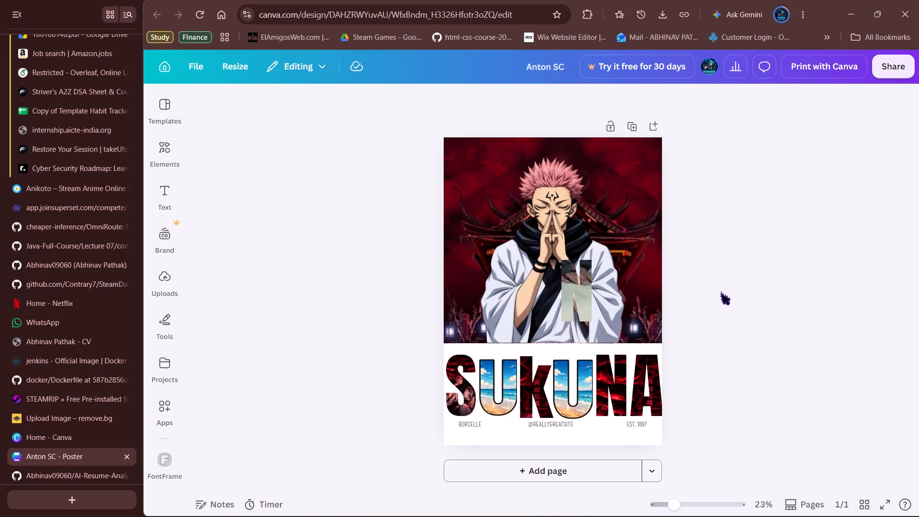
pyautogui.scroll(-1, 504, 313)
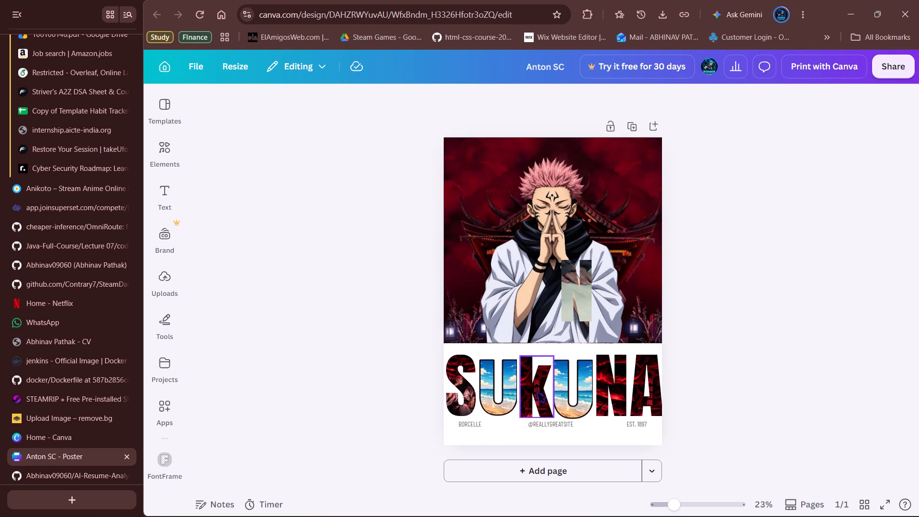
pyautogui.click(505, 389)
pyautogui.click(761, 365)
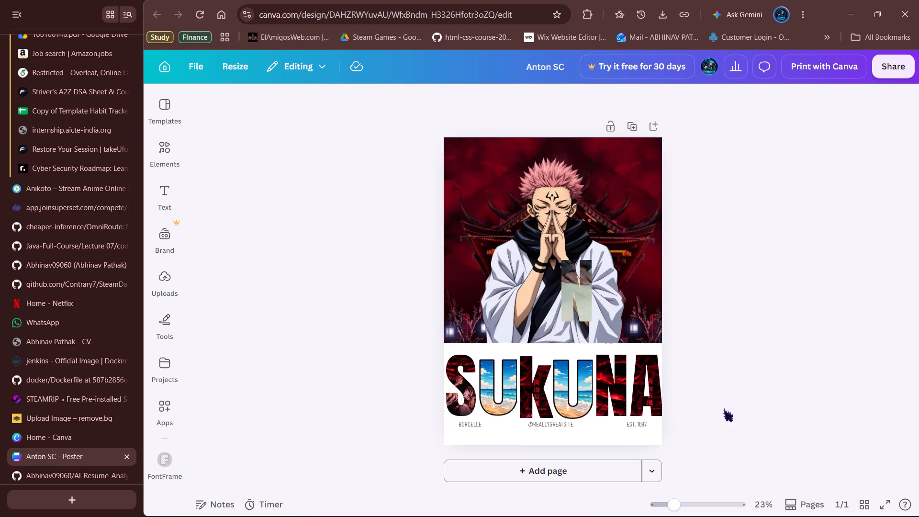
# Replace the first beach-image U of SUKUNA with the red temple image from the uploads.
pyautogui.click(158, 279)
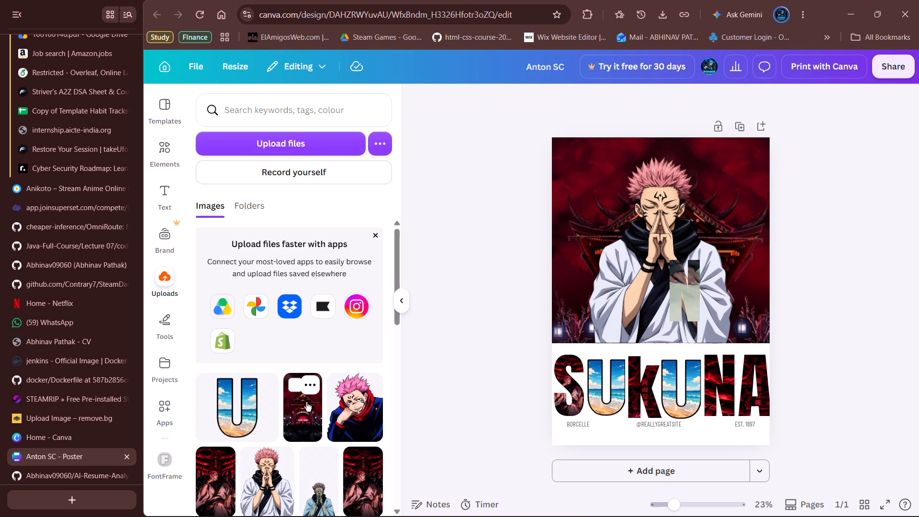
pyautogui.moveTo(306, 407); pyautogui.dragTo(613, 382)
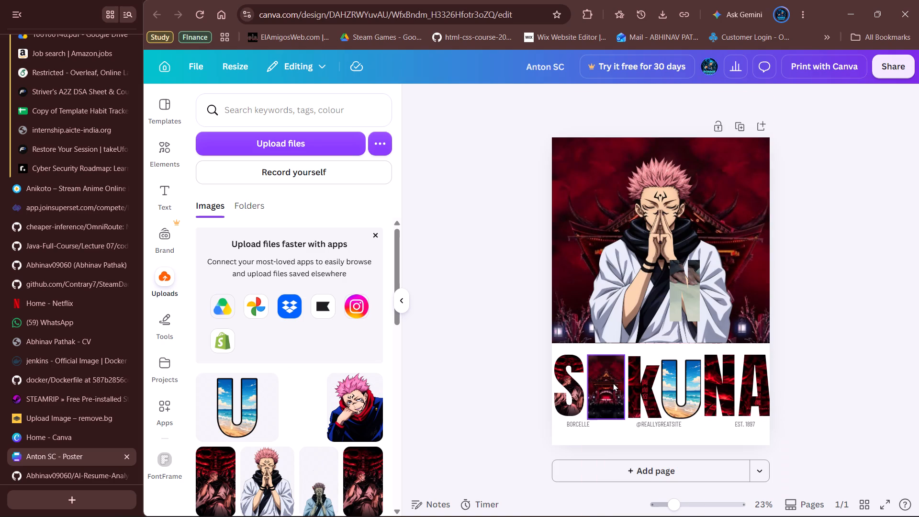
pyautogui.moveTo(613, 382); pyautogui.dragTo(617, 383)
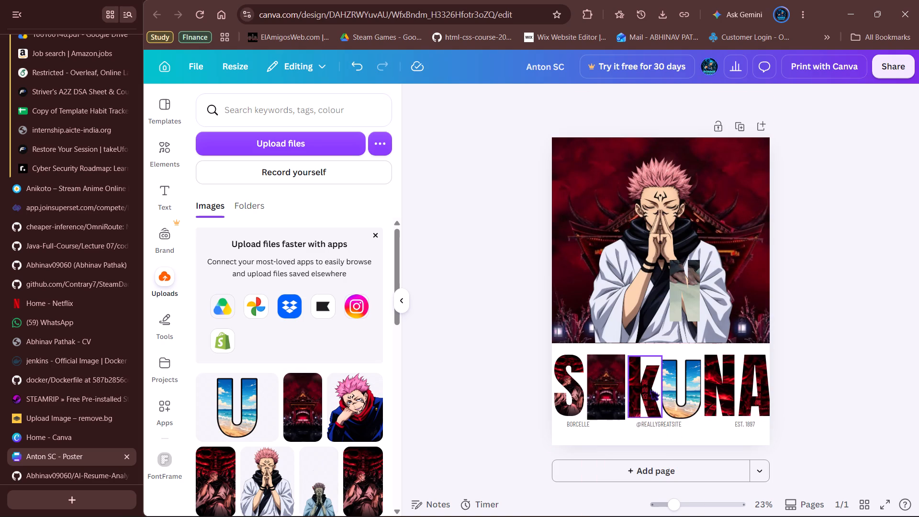
# Delete the temple image between the S and the K.
pyautogui.click(611, 377)
pyautogui.click(627, 331)
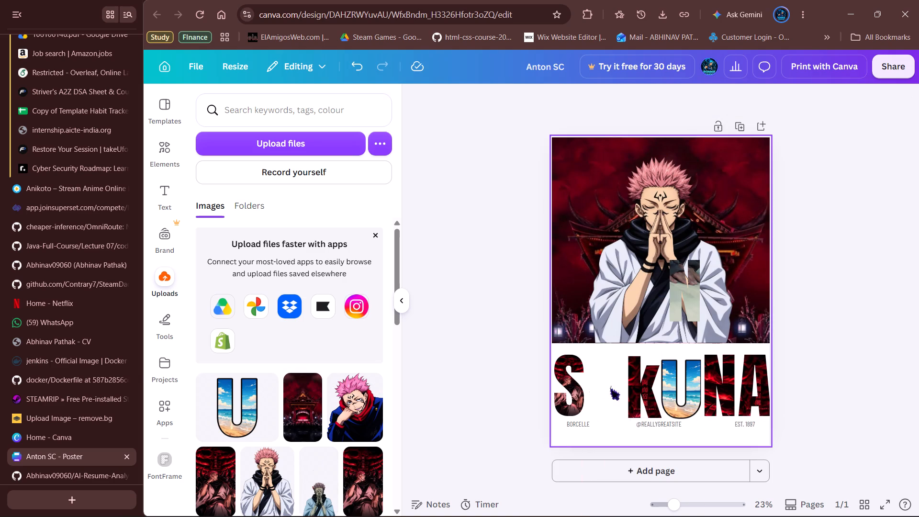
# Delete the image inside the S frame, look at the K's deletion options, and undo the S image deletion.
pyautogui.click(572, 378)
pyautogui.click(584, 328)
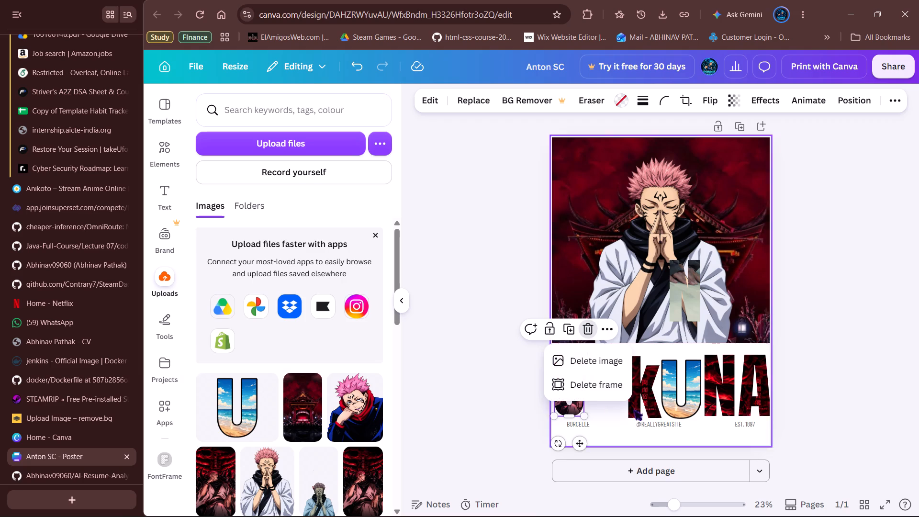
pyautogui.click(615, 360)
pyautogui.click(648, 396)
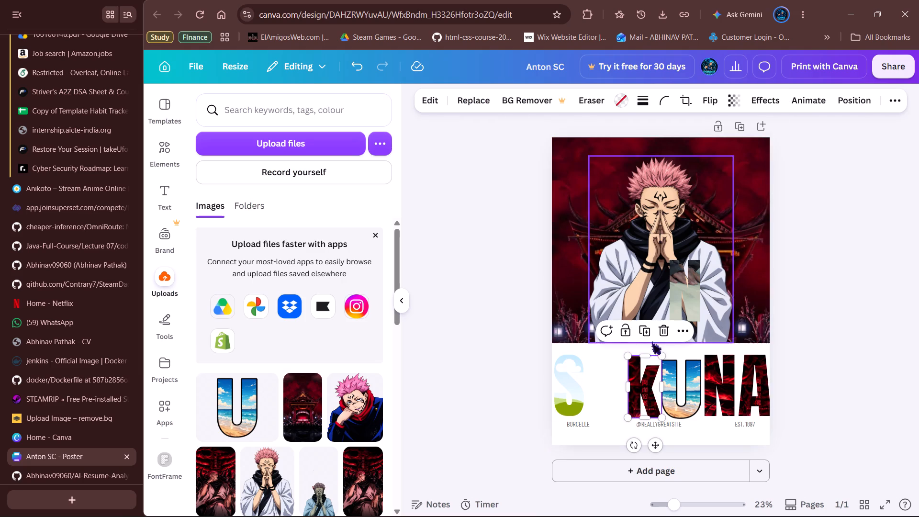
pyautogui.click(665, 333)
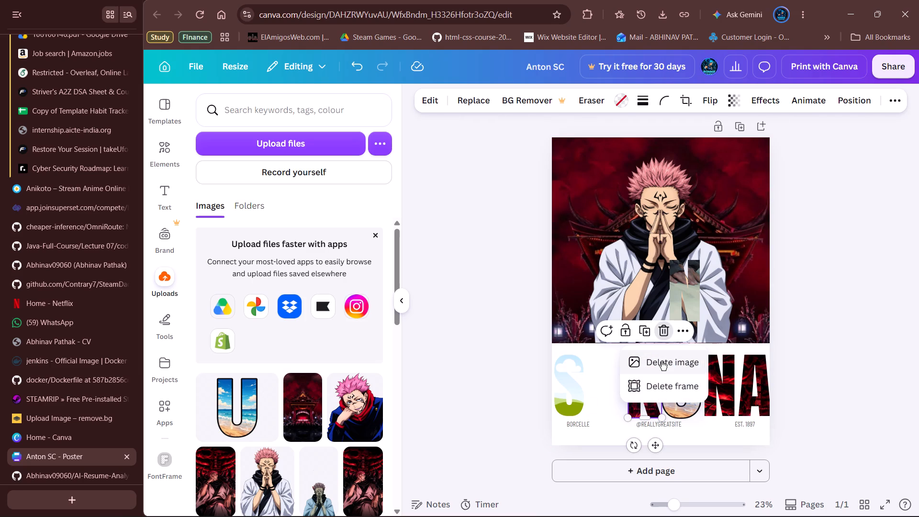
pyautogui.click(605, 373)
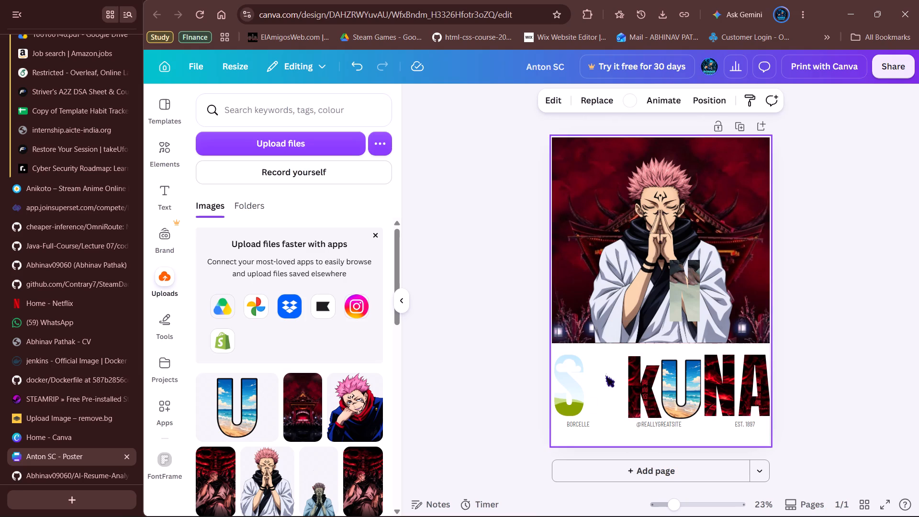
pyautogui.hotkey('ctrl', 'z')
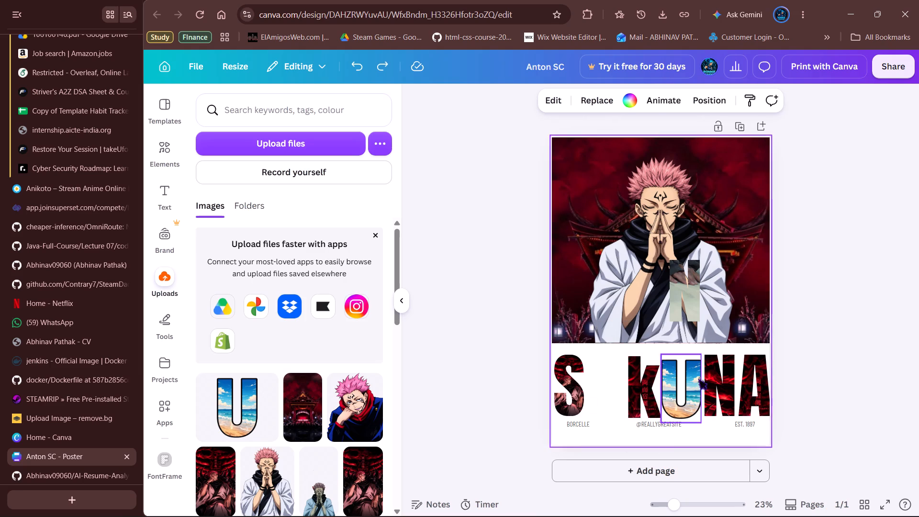
# Delete the remaining beach-image U between the K and the N.
pyautogui.click(693, 376)
pyautogui.click(706, 326)
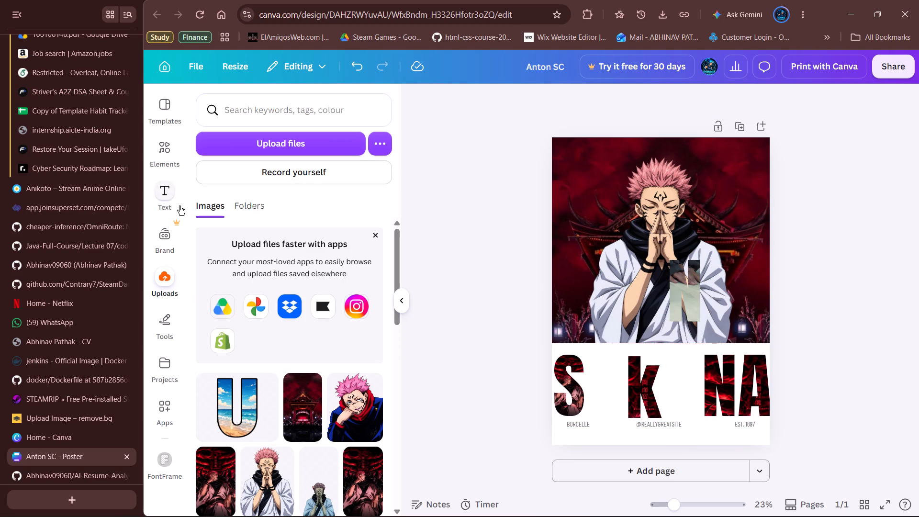
# Add the recently used U letter frame to the poster, shrink it, and place it between the S and the K.
pyautogui.scroll(-2, 297, 354)
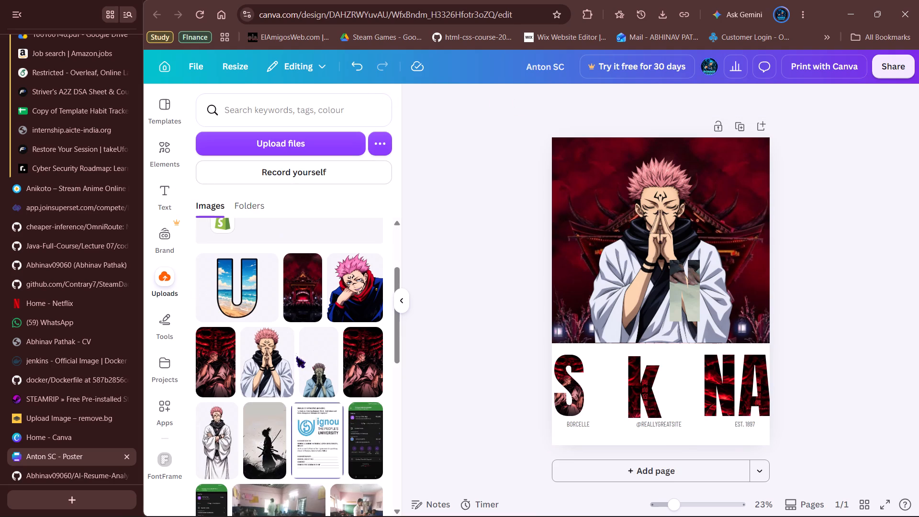
pyautogui.scroll(-4, 296, 354)
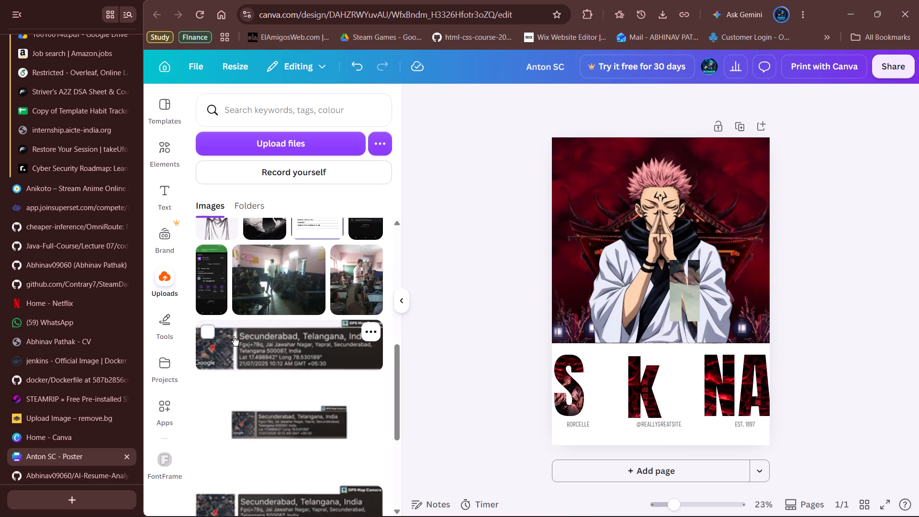
pyautogui.click(167, 322)
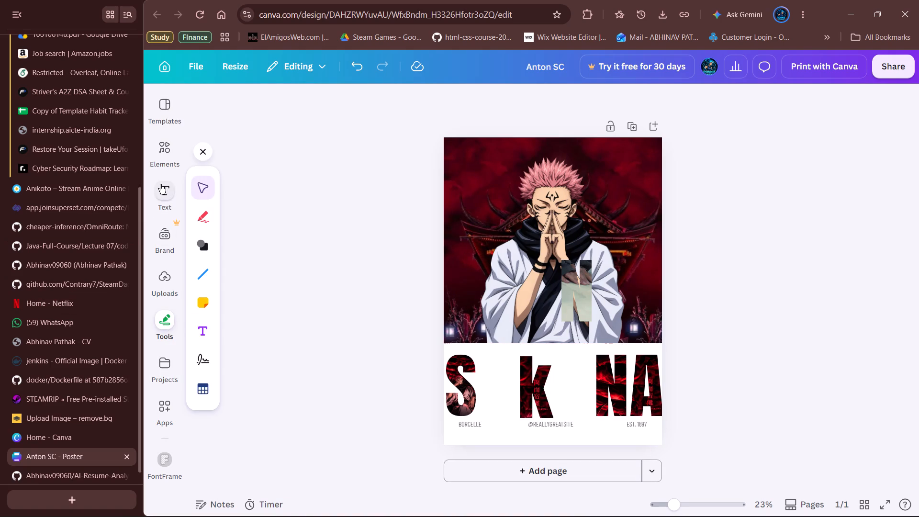
pyautogui.click(163, 182)
pyautogui.click(171, 157)
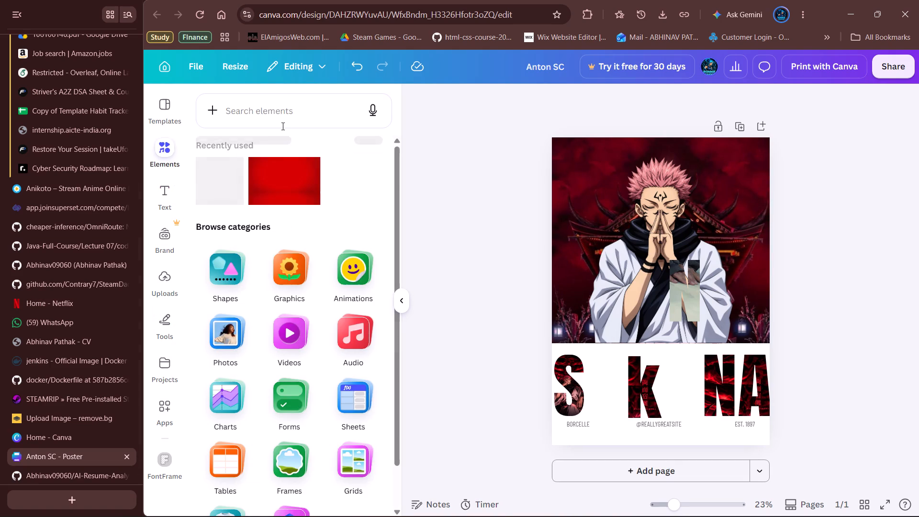
pyautogui.click(287, 111)
pyautogui.click(457, 160)
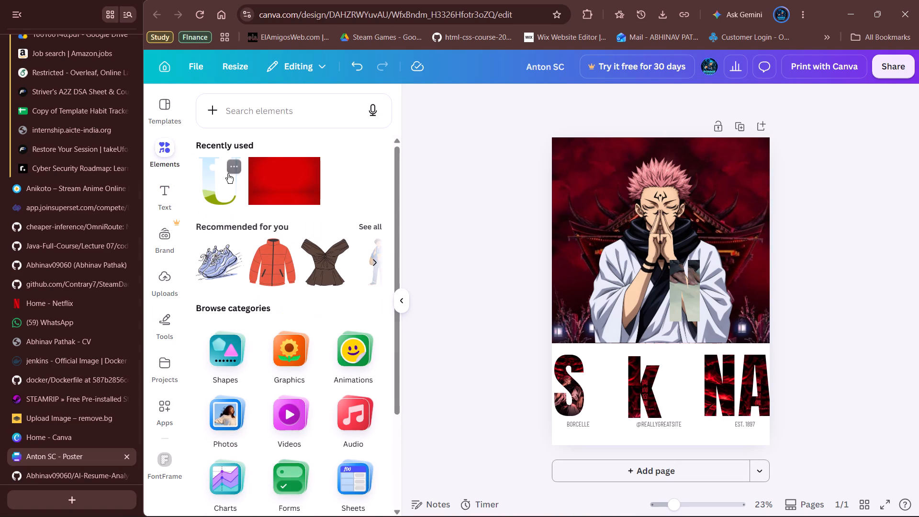
pyautogui.click(228, 174)
pyautogui.moveTo(687, 302); pyautogui.dragTo(656, 308)
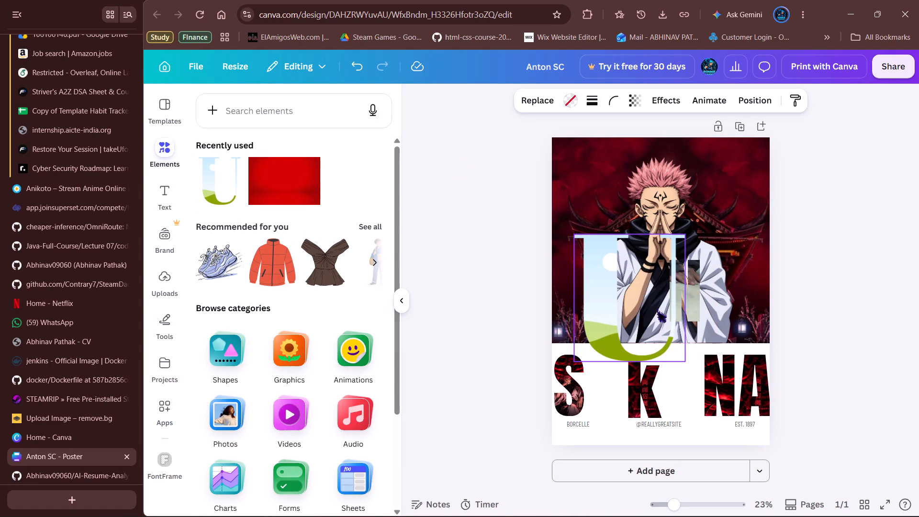
pyautogui.moveTo(684, 359); pyautogui.dragTo(628, 284)
pyautogui.moveTo(598, 268); pyautogui.dragTo(601, 389)
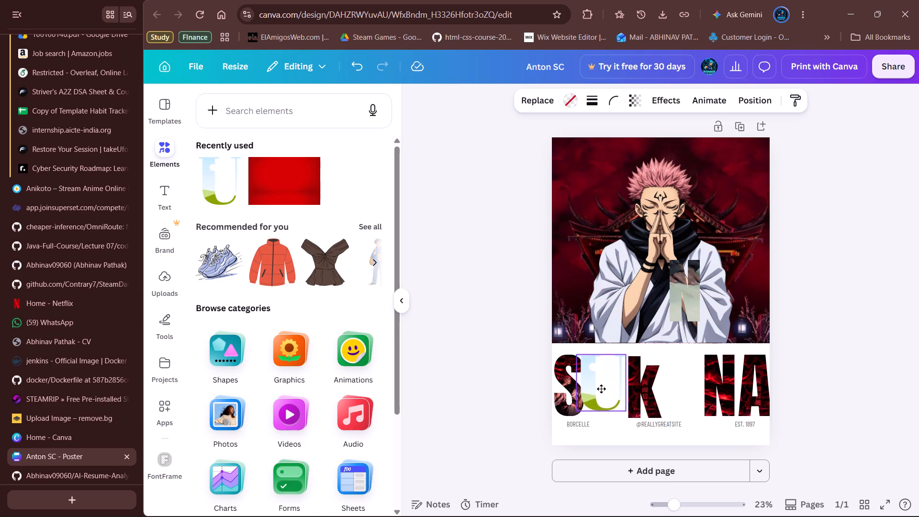
pyautogui.moveTo(601, 389); pyautogui.dragTo(602, 393)
# Shift the K towards the N, shrink the U frame further, and reposition it in the gap between S and K.
pyautogui.moveTo(649, 381); pyautogui.dragTo(667, 381)
pyautogui.moveTo(616, 383); pyautogui.dragTo(624, 383)
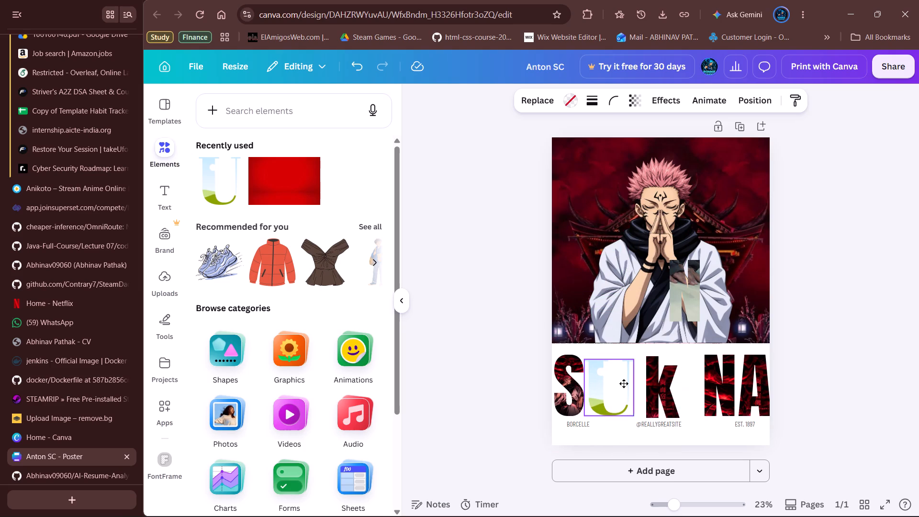
pyautogui.moveTo(624, 383); pyautogui.dragTo(628, 381)
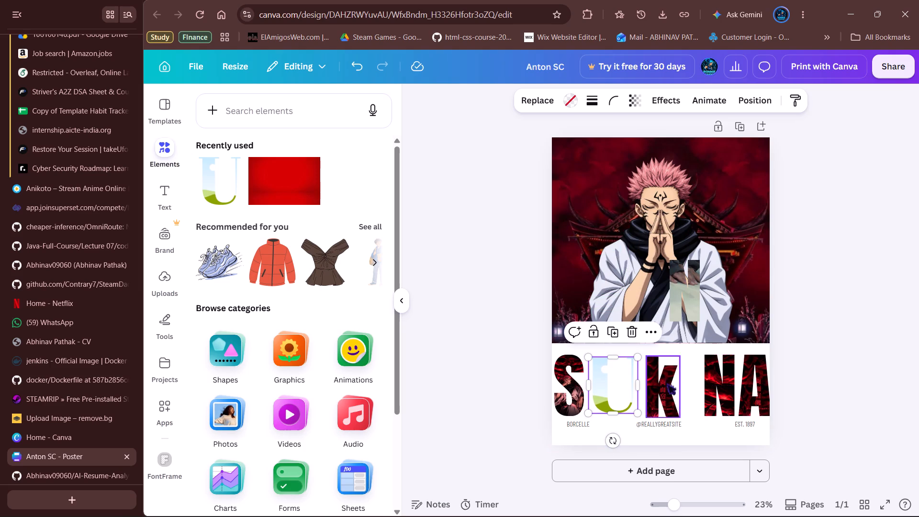
pyautogui.moveTo(641, 413); pyautogui.dragTo(623, 404)
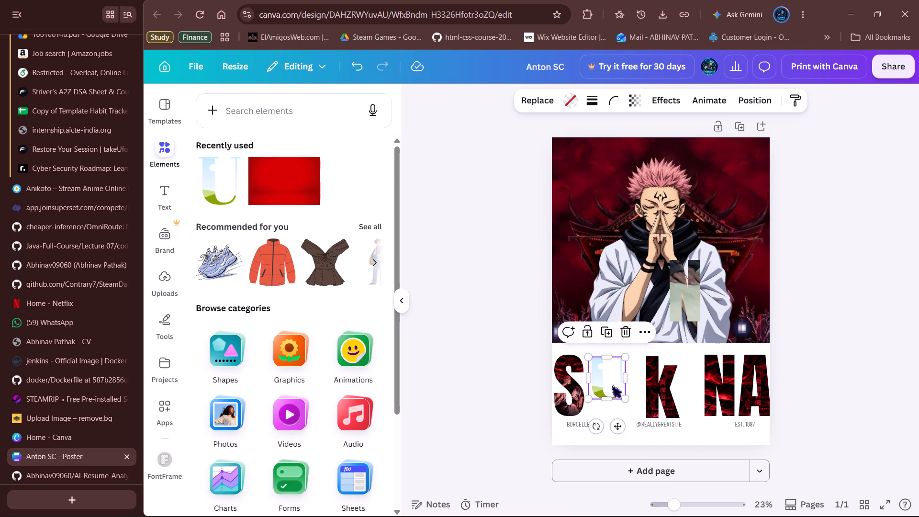
pyautogui.moveTo(612, 383); pyautogui.dragTo(618, 392)
# Scale down the S frame at the start of the SUKUNA lettering.
pyautogui.click(577, 388)
pyautogui.moveTo(584, 414); pyautogui.dragTo(584, 414)
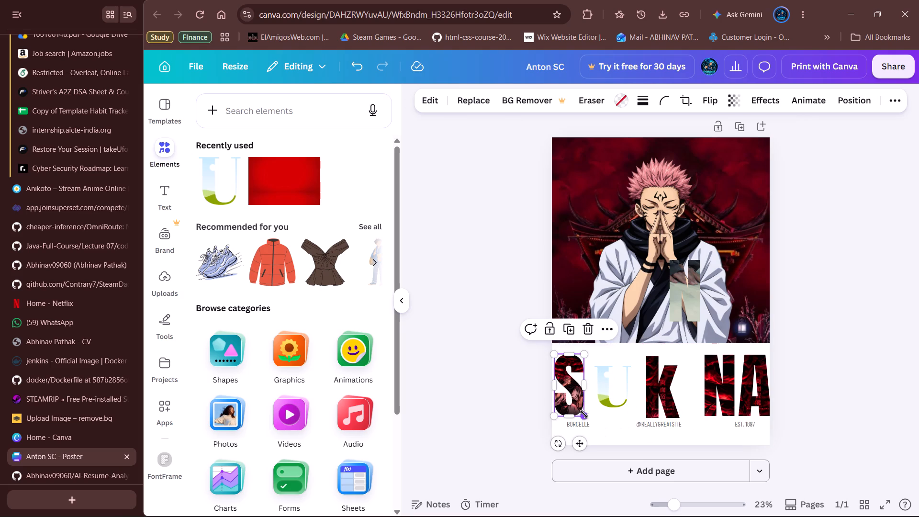
pyautogui.moveTo(584, 414); pyautogui.dragTo(578, 401)
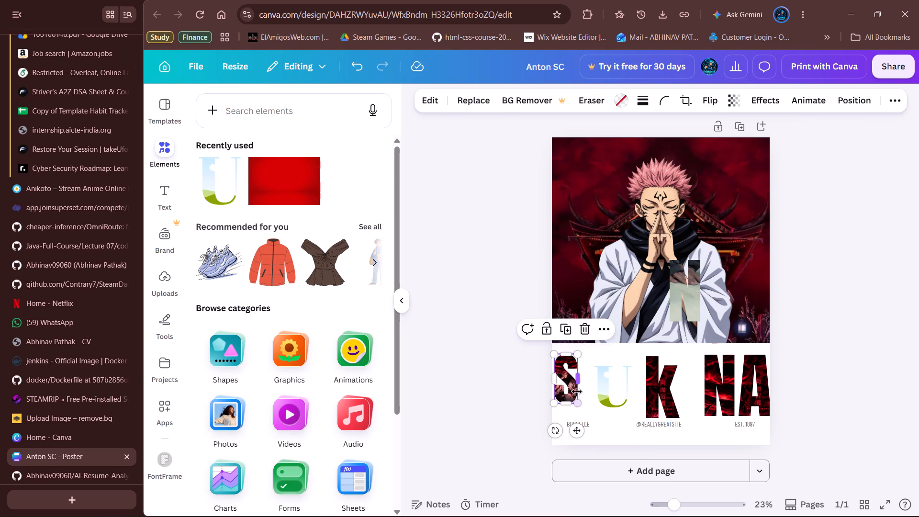
# Fine-tune the S frame's width and place it close to the poster's left edge at the start of the lettering.
pyautogui.moveTo(574, 392); pyautogui.dragTo(578, 396)
pyautogui.moveTo(562, 382); pyautogui.dragTo(567, 387)
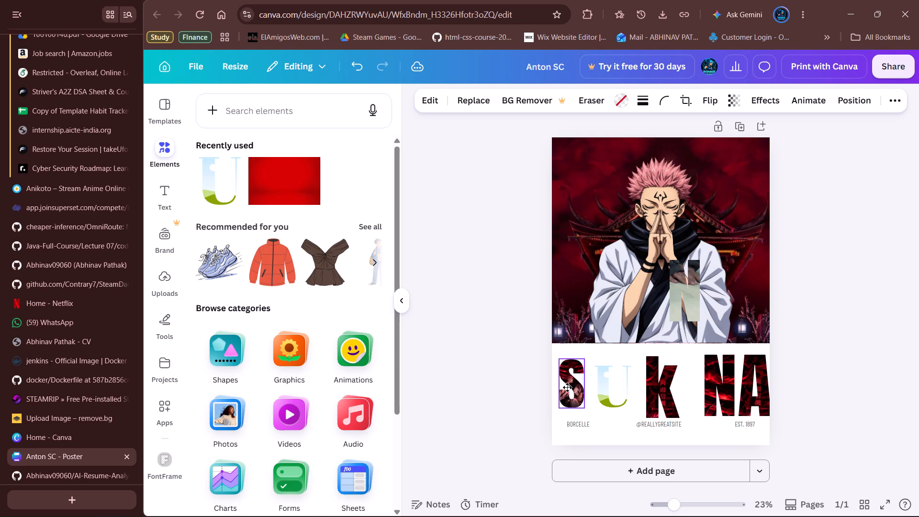
pyautogui.moveTo(567, 387); pyautogui.dragTo(562, 389)
# Move the U frame next to the S, make it narrower, and adjust its size and spacing to suit the S.
pyautogui.moveTo(602, 387); pyautogui.dragTo(592, 385)
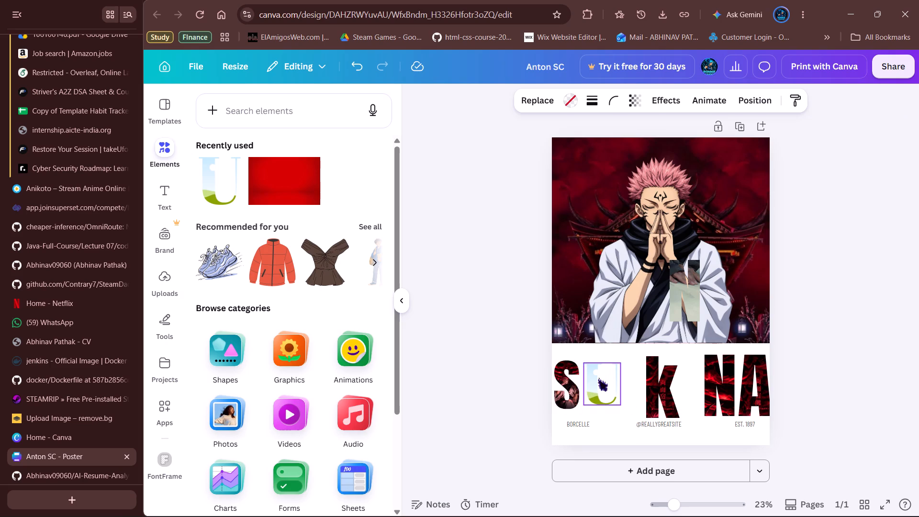
pyautogui.moveTo(623, 382); pyautogui.dragTo(608, 382)
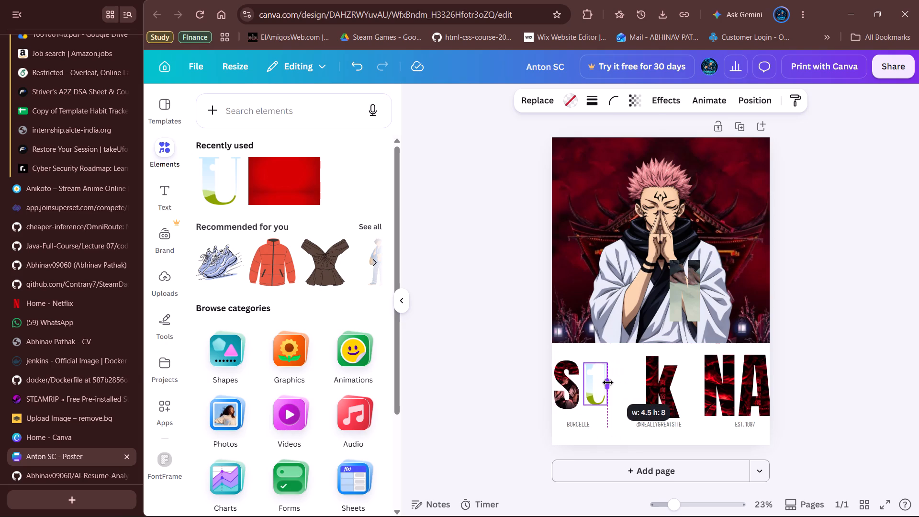
pyautogui.moveTo(608, 382); pyautogui.dragTo(613, 382)
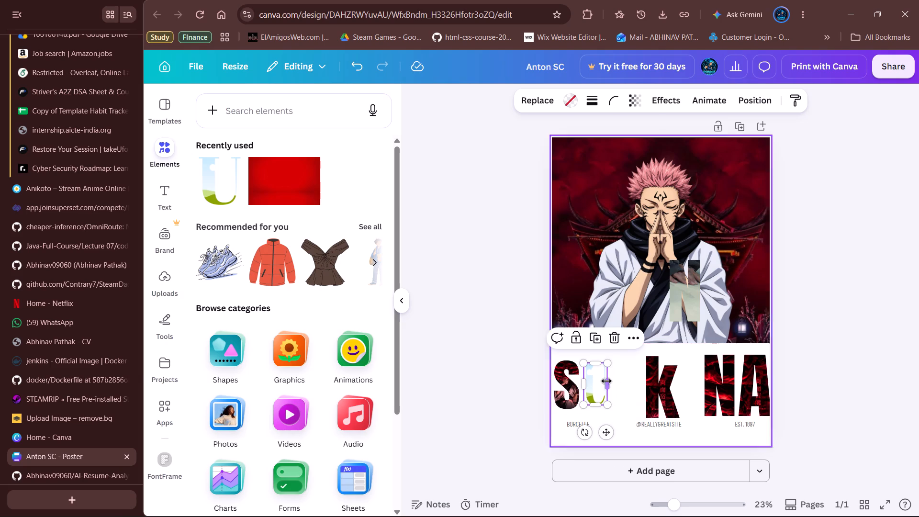
pyautogui.moveTo(607, 362); pyautogui.dragTo(624, 362)
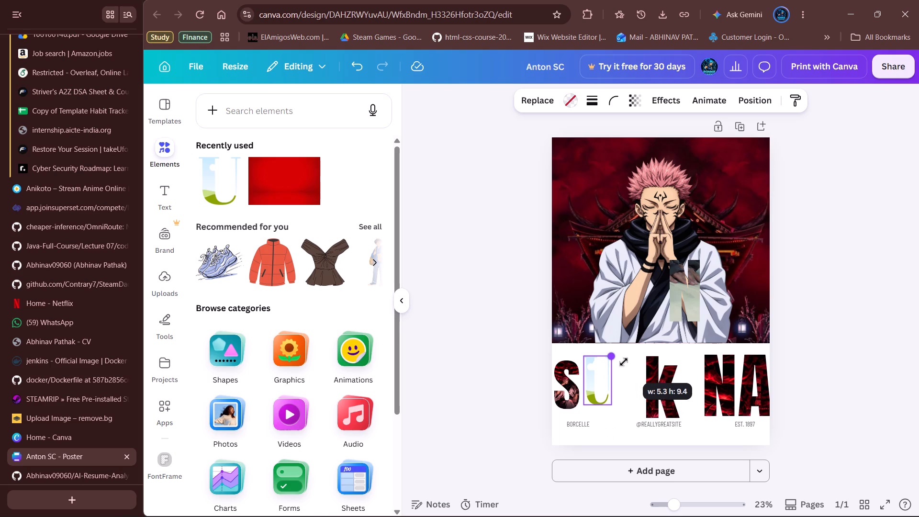
pyautogui.moveTo(624, 362); pyautogui.dragTo(637, 374)
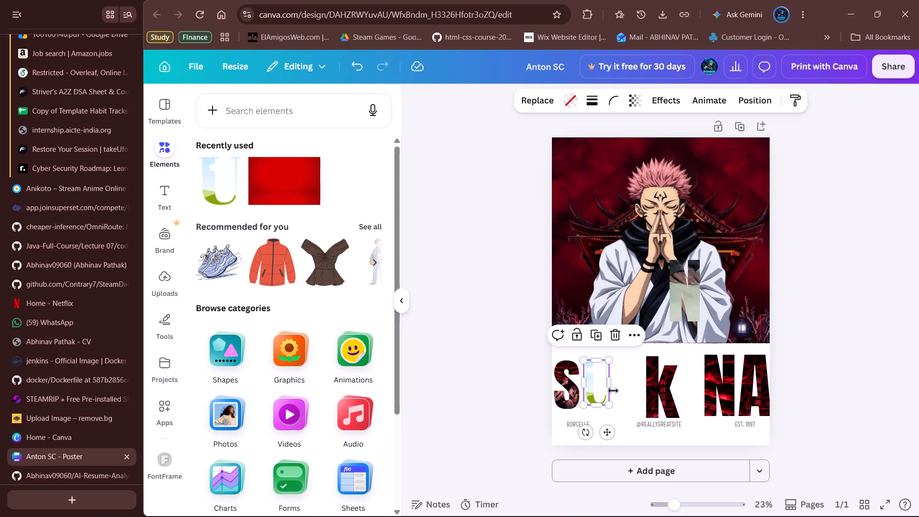
pyautogui.moveTo(613, 388); pyautogui.dragTo(620, 388)
pyautogui.click(598, 388)
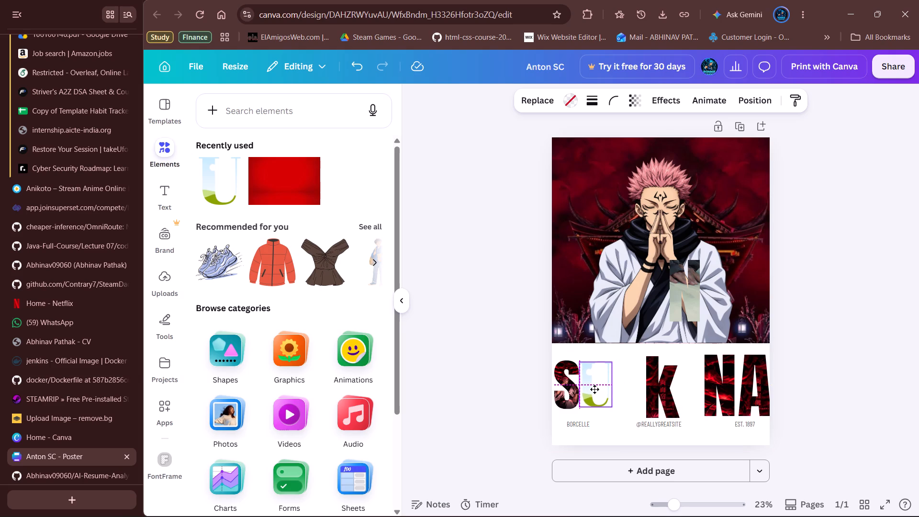
# Scale down the K to match the S and U, and move it closer to the U.
pyautogui.moveTo(661, 381); pyautogui.dragTo(651, 381)
pyautogui.moveTo(670, 417); pyautogui.dragTo(661, 403)
pyautogui.moveTo(654, 380); pyautogui.dragTo(647, 386)
pyautogui.click(684, 379)
# Scale down the N in the lettering and line it up vertically with the smaller letters.
pyautogui.click(723, 373)
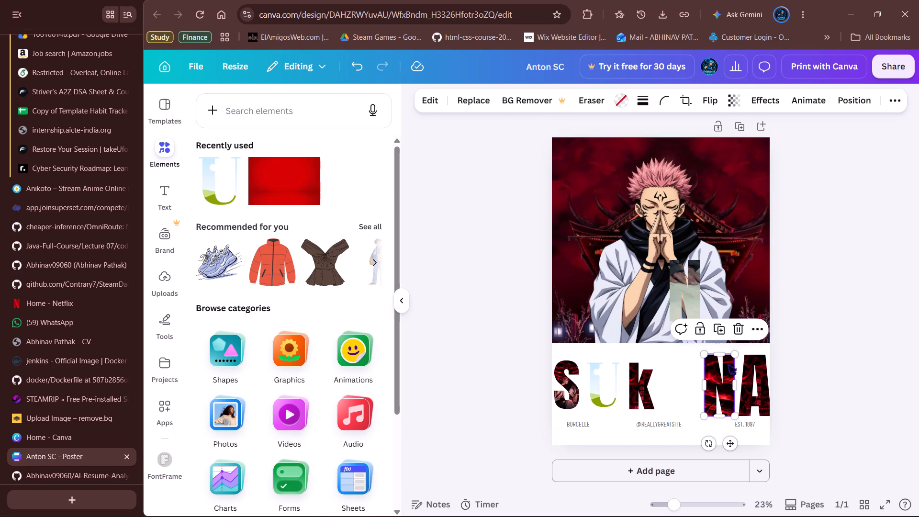
pyautogui.moveTo(736, 354); pyautogui.dragTo(725, 366)
pyautogui.click(717, 390)
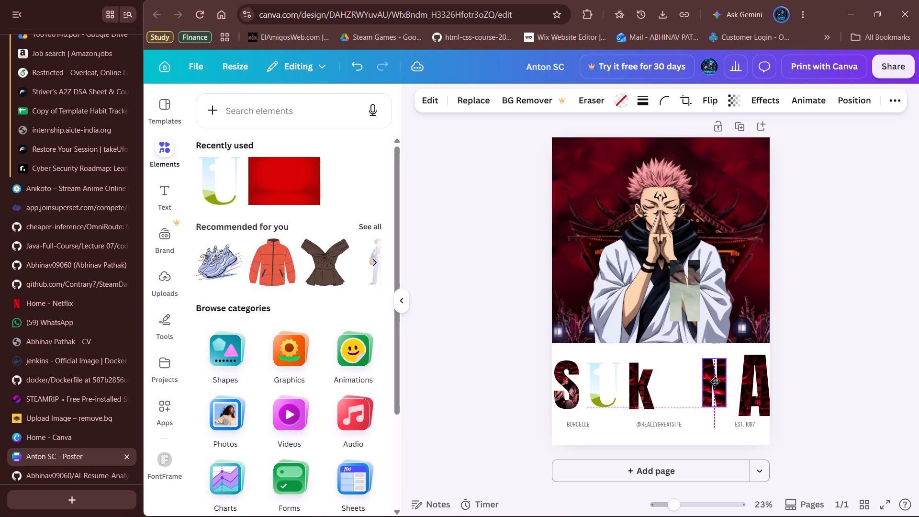
# Scale down the final A and place it beside the N, level with the other letters.
pyautogui.click(751, 378)
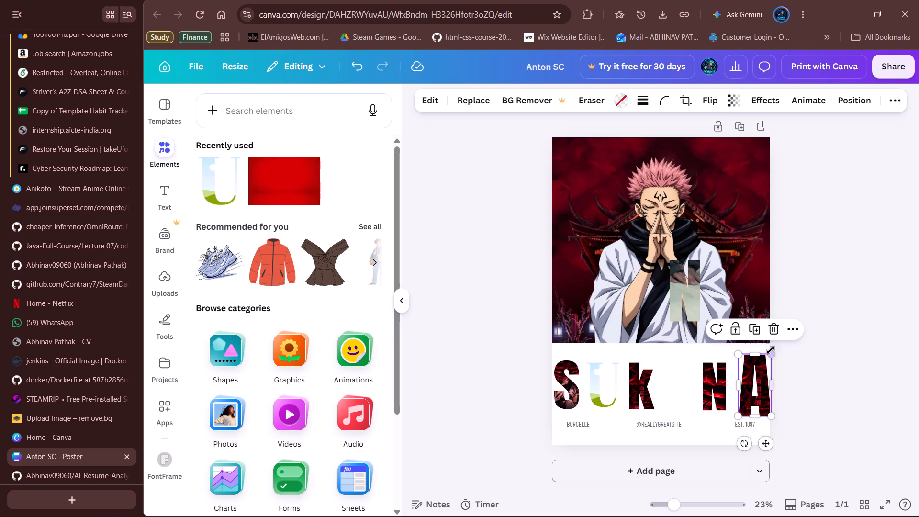
pyautogui.moveTo(772, 356); pyautogui.dragTo(762, 366)
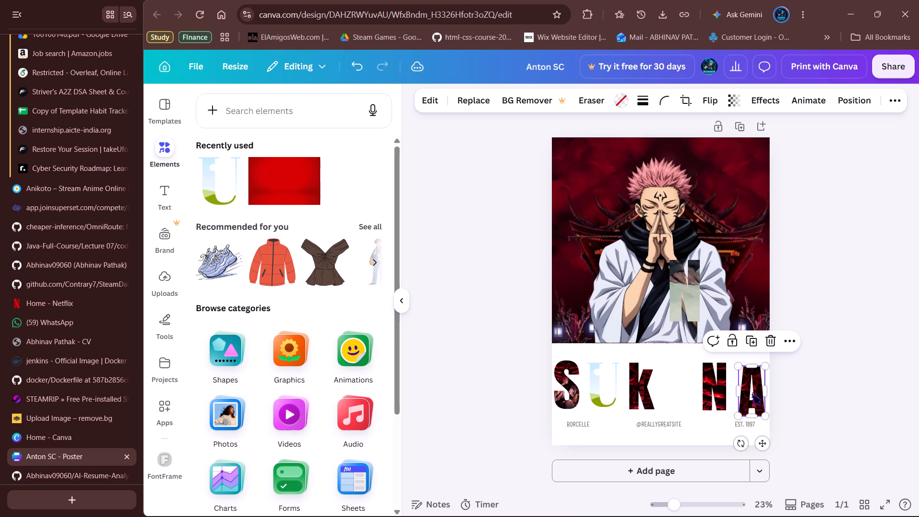
pyautogui.click(752, 391)
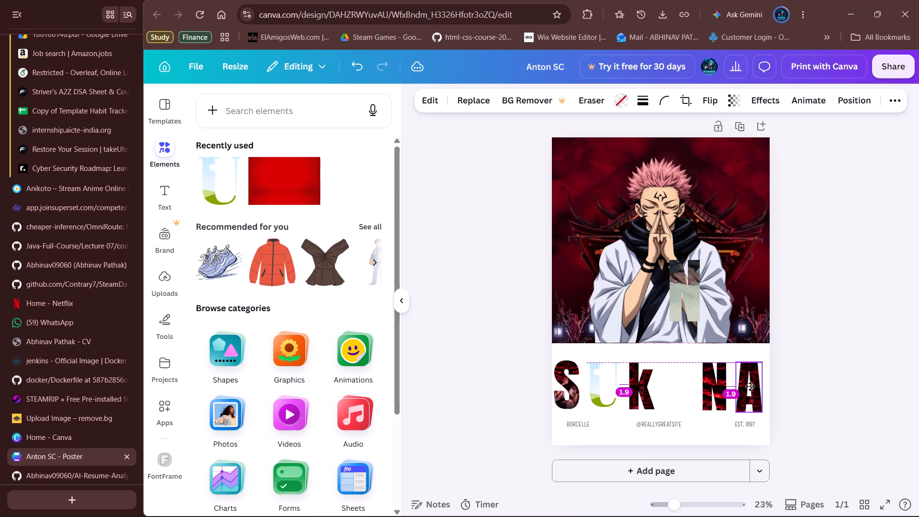
pyautogui.moveTo(815, 369); pyautogui.dragTo(819, 368)
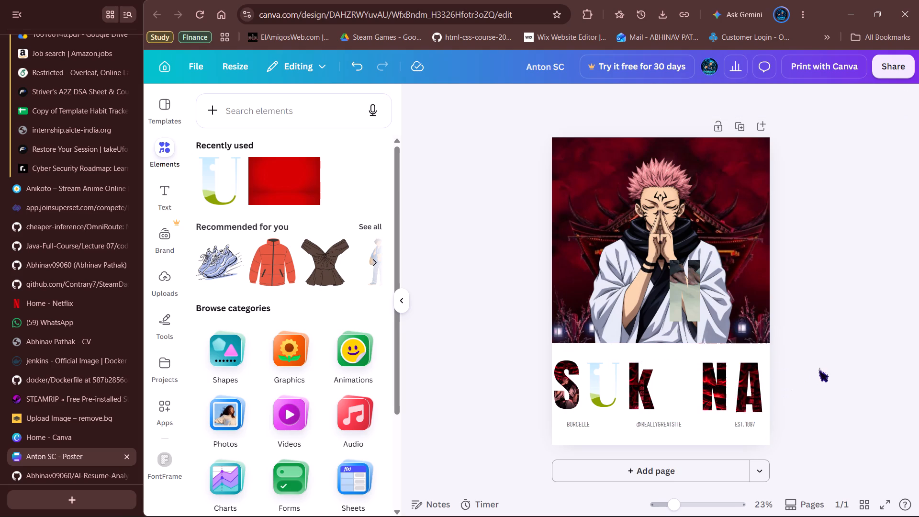
# Copy the resized U frame and place the duplicate in the gap between the K and the N.
pyautogui.click(596, 386)
pyautogui.rightClick(596, 386)
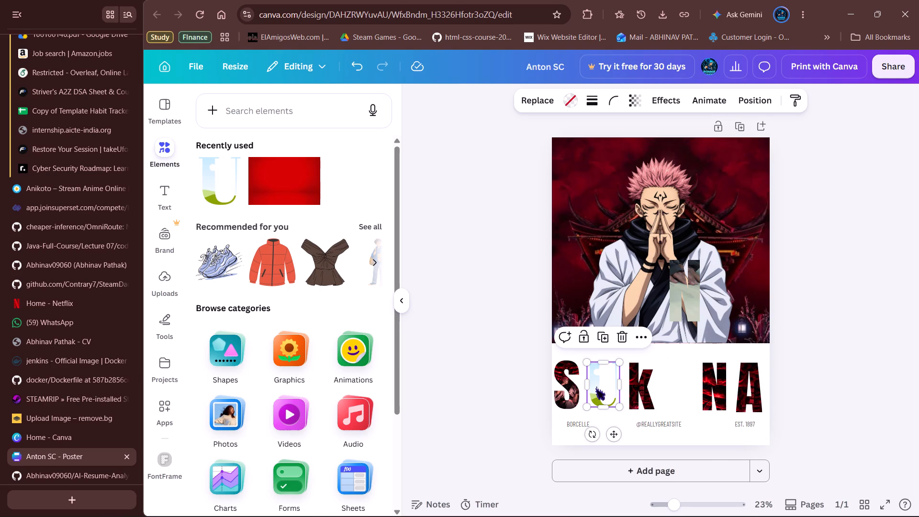
pyautogui.click(653, 260)
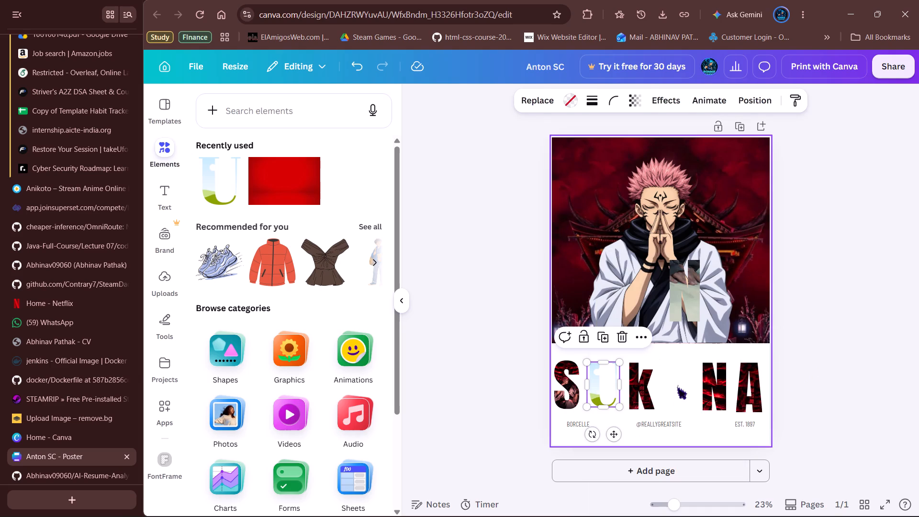
pyautogui.click(679, 374)
pyautogui.rightClick(679, 374)
pyautogui.click(710, 359)
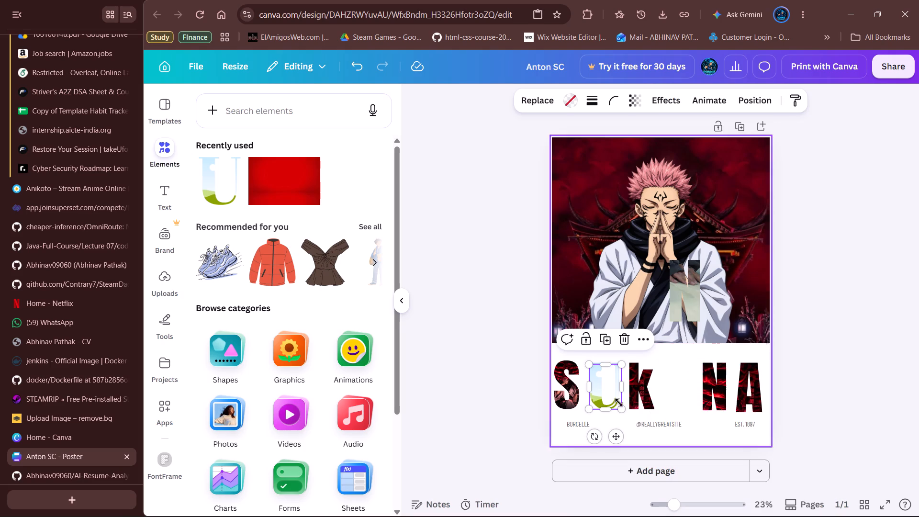
pyautogui.moveTo(605, 392); pyautogui.dragTo(679, 391)
pyautogui.click(832, 329)
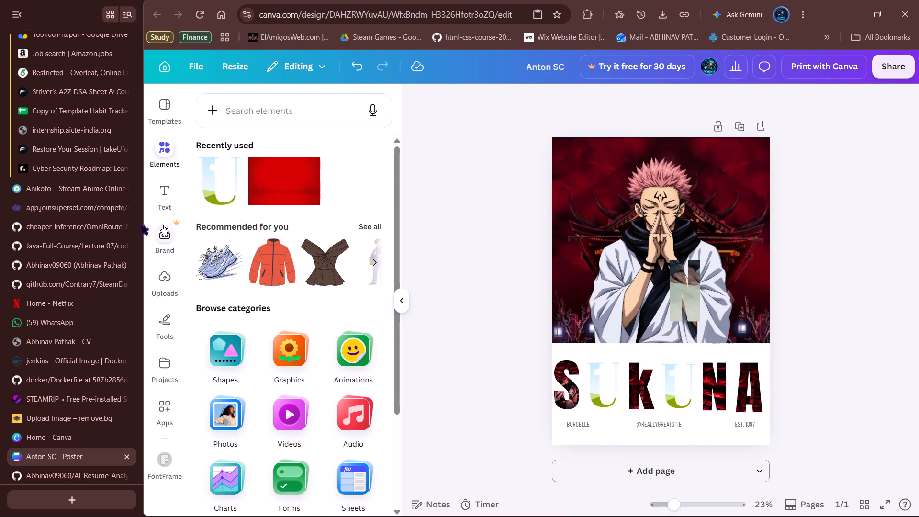
# Add the uploaded dark red Sukuna image, crop it to its red upper background, and fill the first U frame with it.
pyautogui.click(165, 268)
pyautogui.scroll(10, 258, 332)
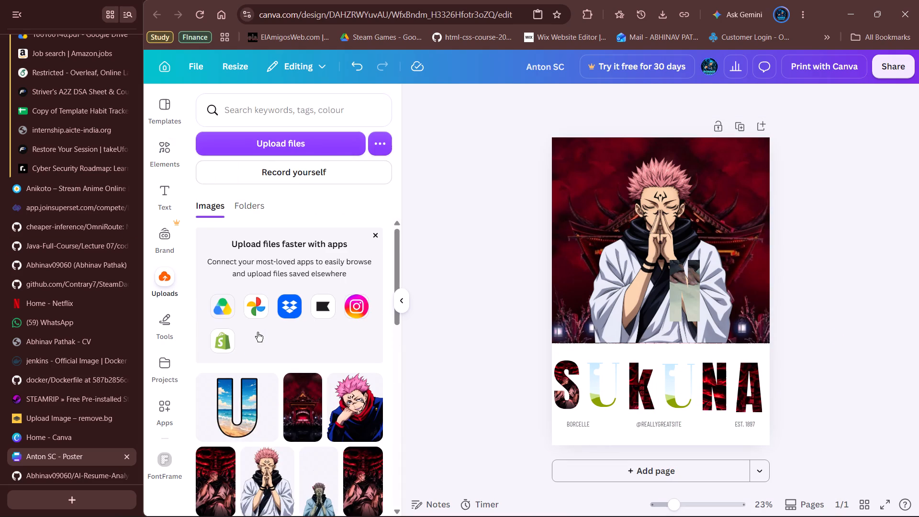
pyautogui.scroll(4, 258, 332)
pyautogui.scroll(-1, 231, 431)
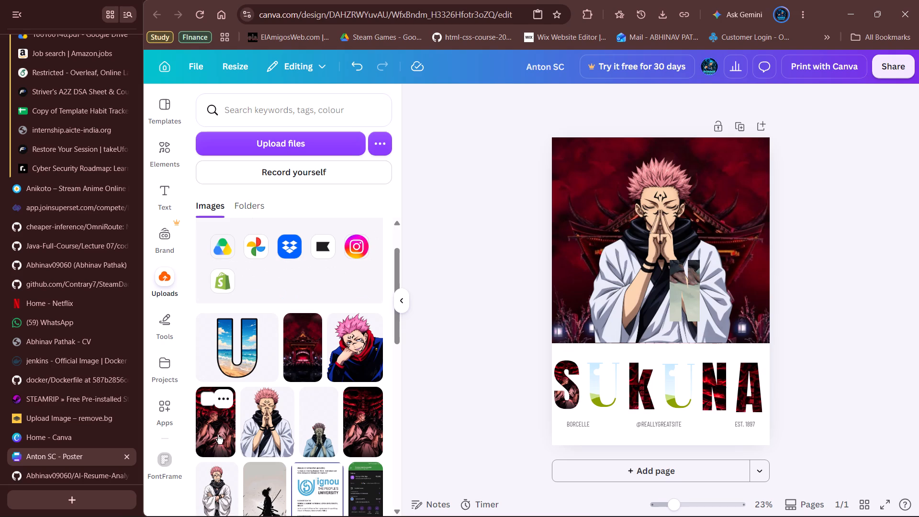
pyautogui.click(218, 429)
pyautogui.moveTo(664, 405); pyautogui.dragTo(663, 318)
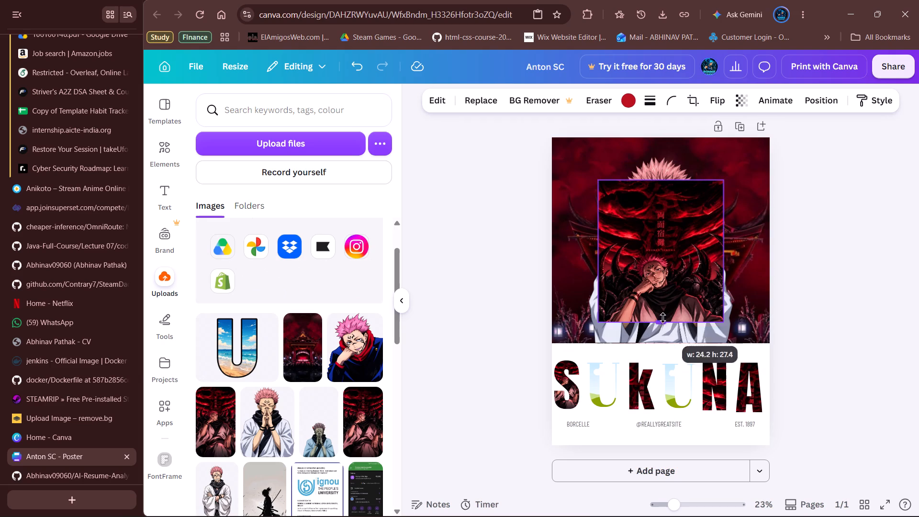
pyautogui.moveTo(663, 318); pyautogui.dragTo(662, 265)
pyautogui.moveTo(720, 226); pyautogui.dragTo(624, 224)
pyautogui.moveTo(611, 224); pyautogui.dragTo(599, 379)
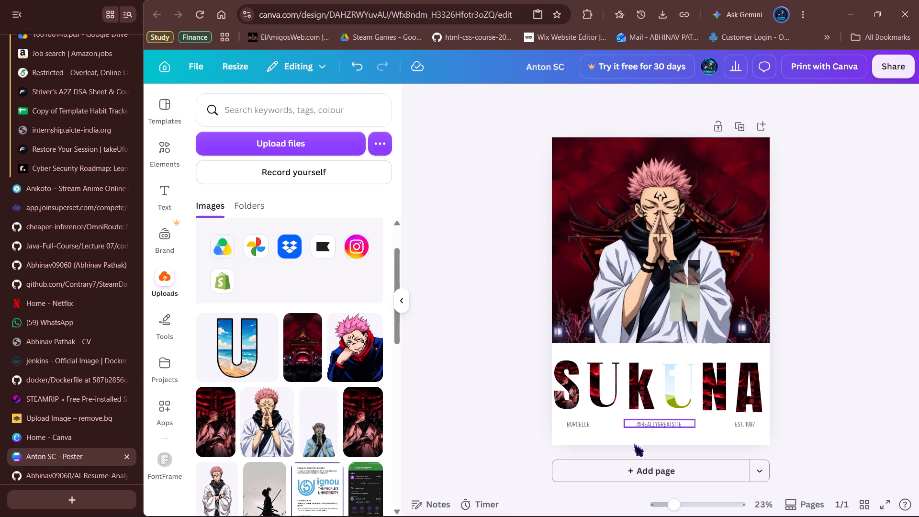
# Add the uploaded red temple image, crop it to its upper part, and fill the second U frame with it.
pyautogui.click(304, 330)
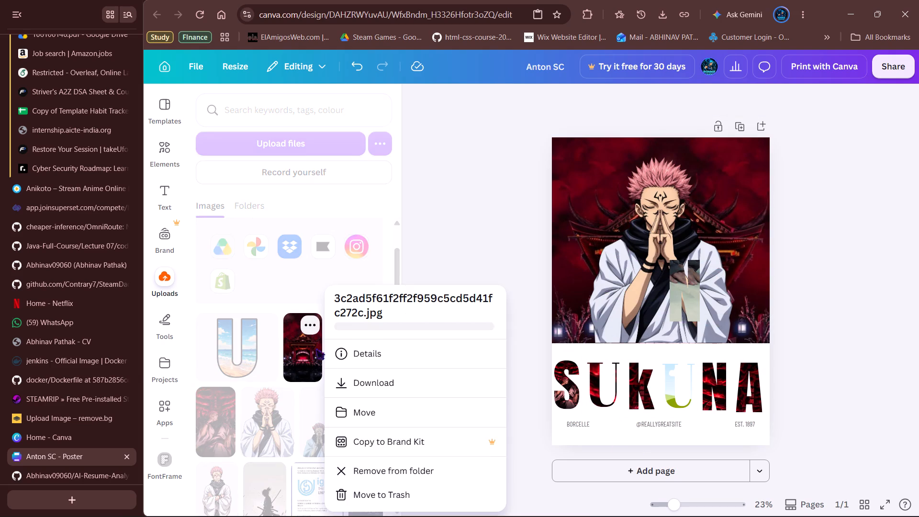
pyautogui.click(498, 202)
pyautogui.click(304, 341)
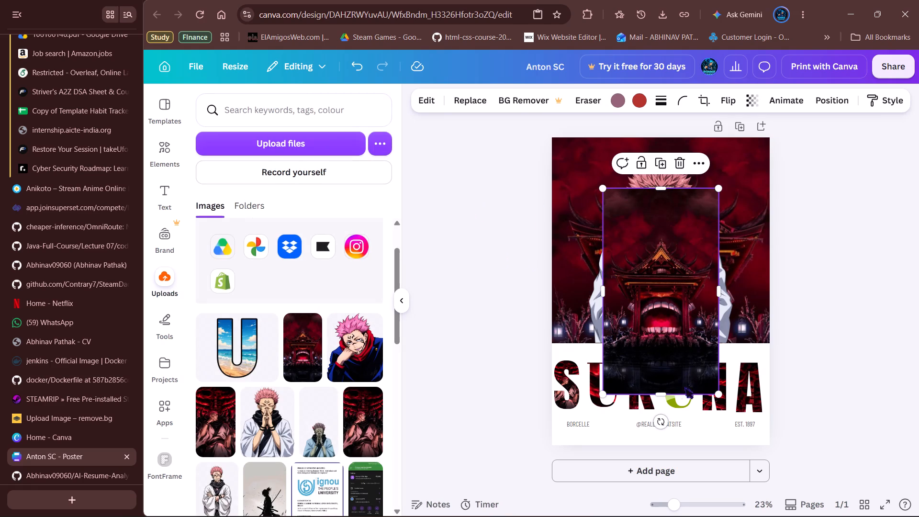
pyautogui.moveTo(661, 391); pyautogui.dragTo(658, 257)
pyautogui.moveTo(656, 217); pyautogui.dragTo(675, 387)
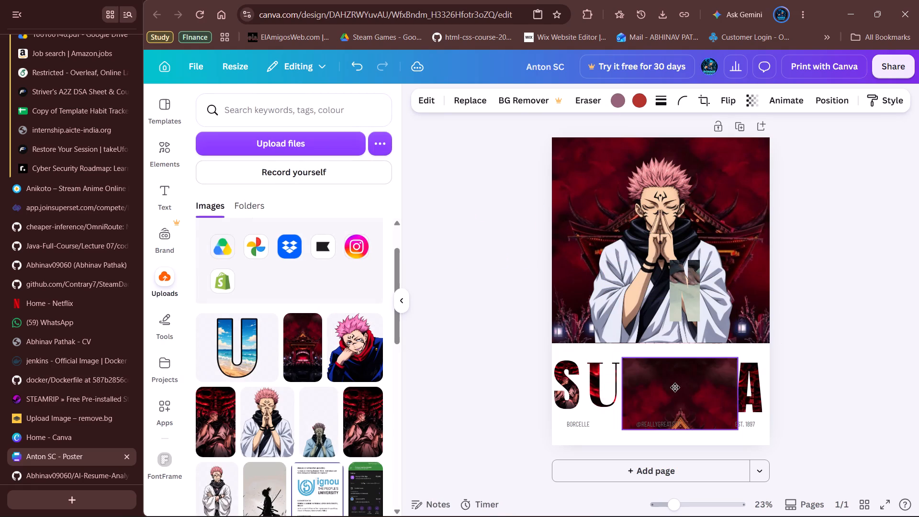
pyautogui.moveTo(675, 387); pyautogui.dragTo(675, 400)
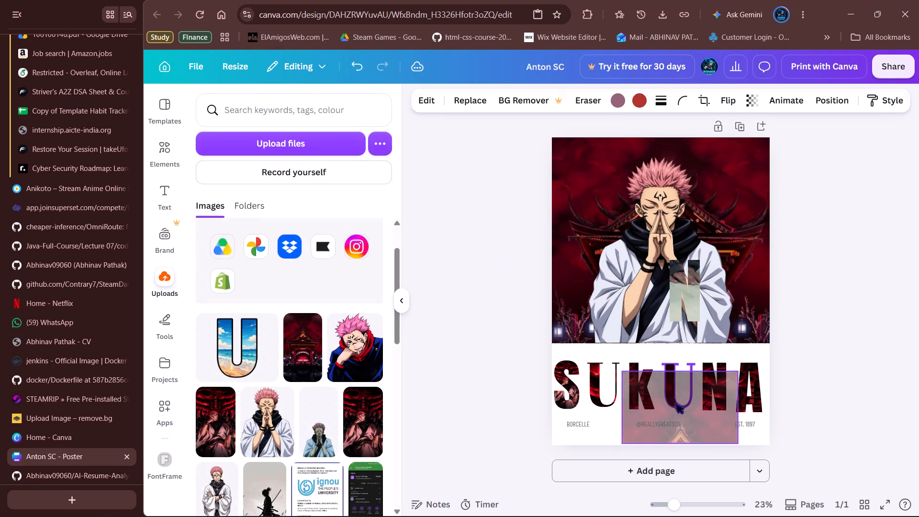
pyautogui.click(827, 262)
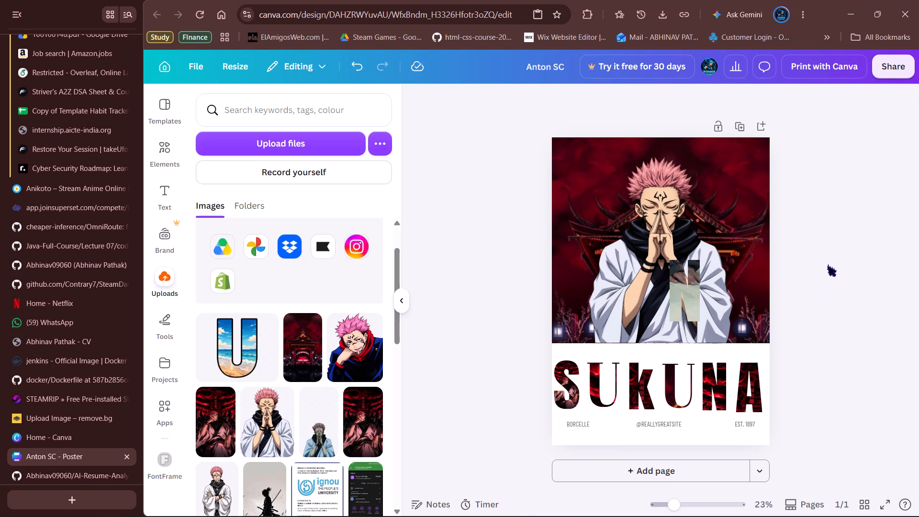
# Move the final A slightly away from the N and fine-tune its size to match the other letters.
pyautogui.click(745, 383)
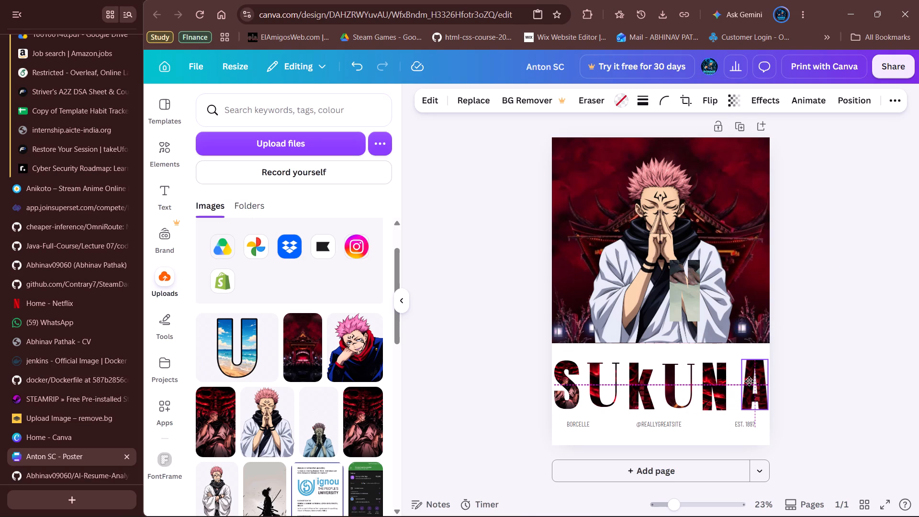
pyautogui.moveTo(768, 358); pyautogui.dragTo(764, 364)
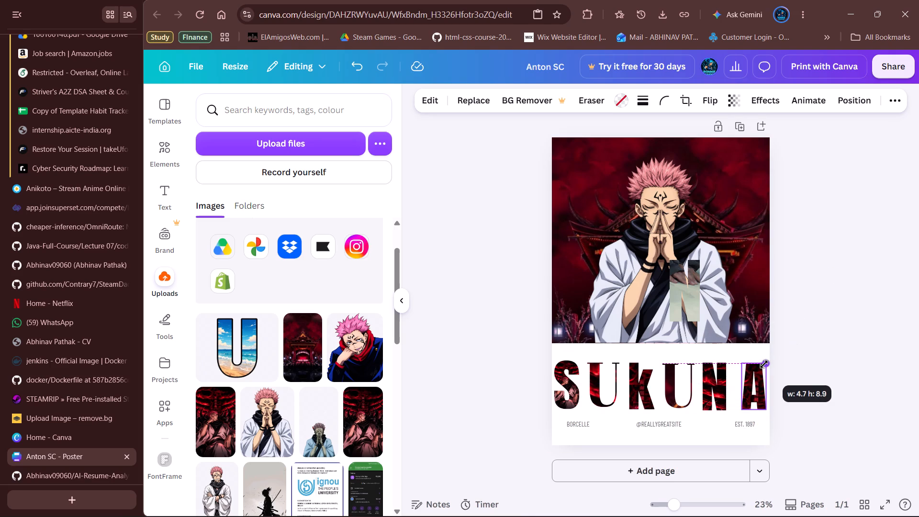
pyautogui.moveTo(764, 364); pyautogui.dragTo(762, 366)
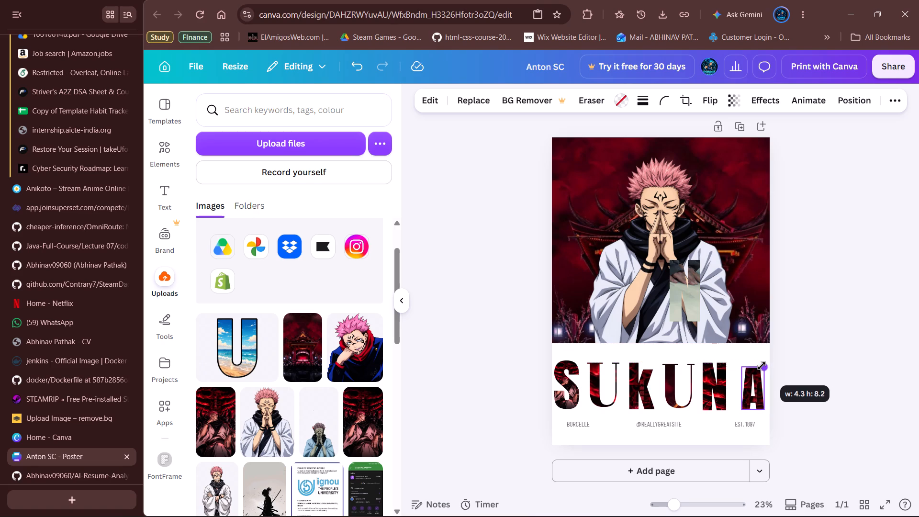
pyautogui.moveTo(762, 366); pyautogui.dragTo(762, 363)
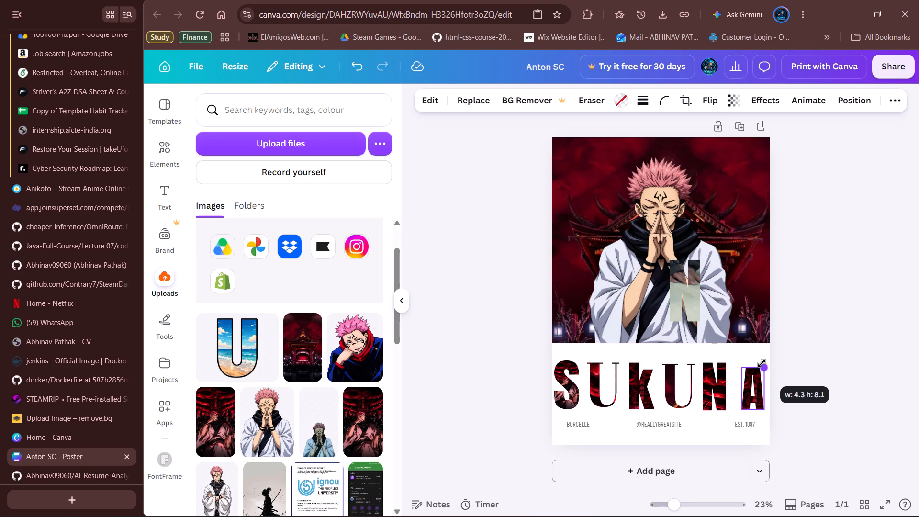
pyautogui.moveTo(762, 363); pyautogui.dragTo(762, 361)
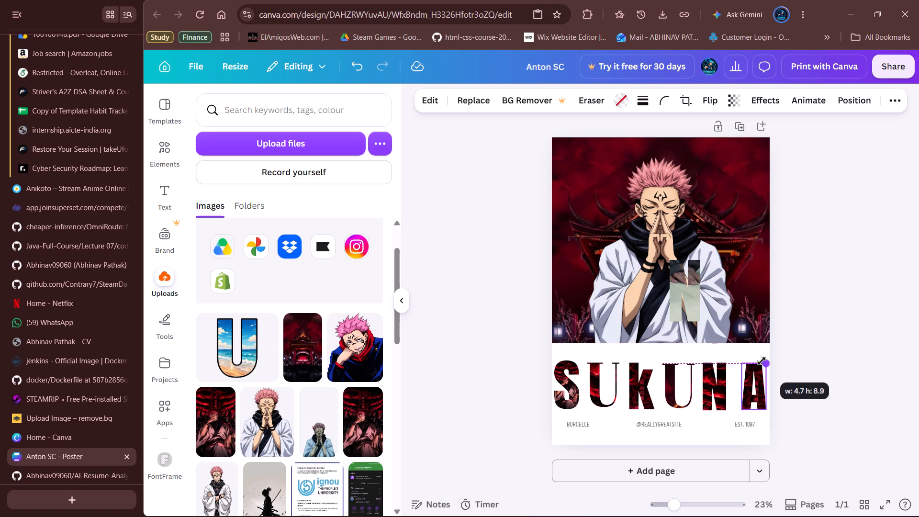
pyautogui.moveTo(762, 361); pyautogui.dragTo(756, 357)
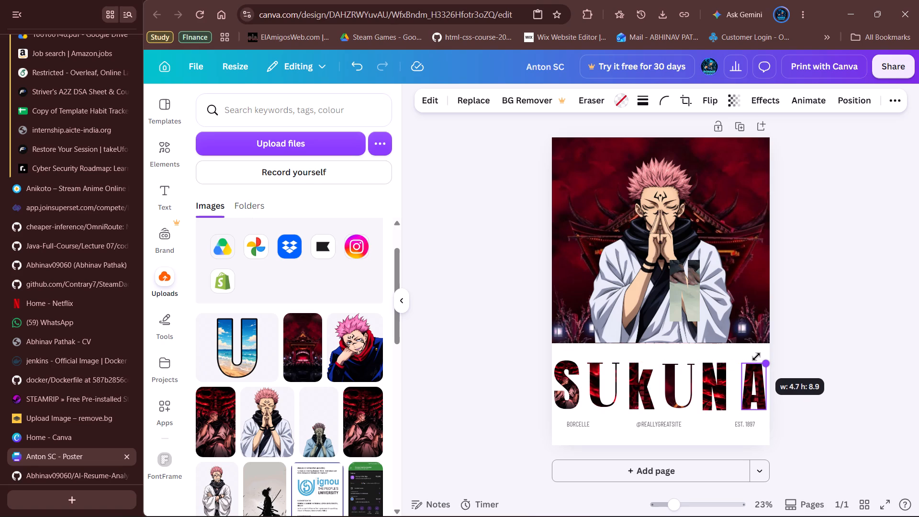
pyautogui.moveTo(756, 357); pyautogui.dragTo(756, 353)
pyautogui.click(800, 346)
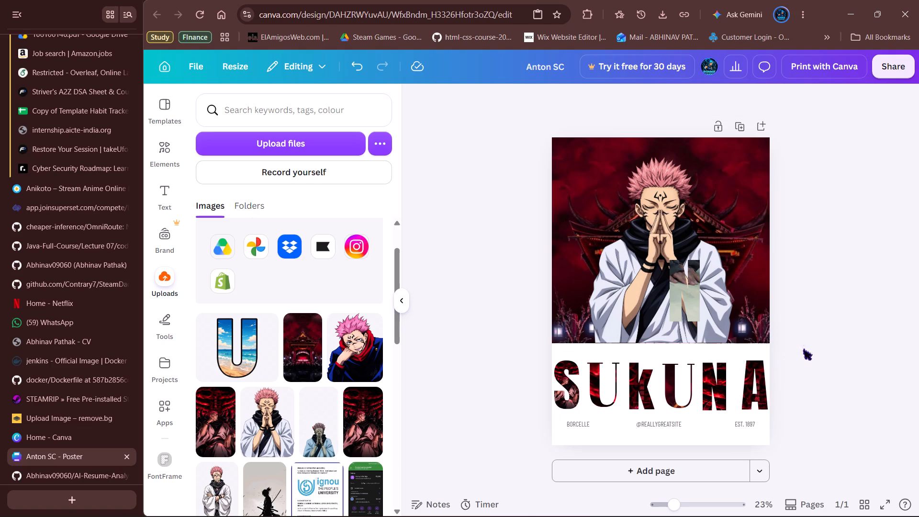
# Shift the N slightly towards the A to even out the letter spacing.
pyautogui.click(717, 375)
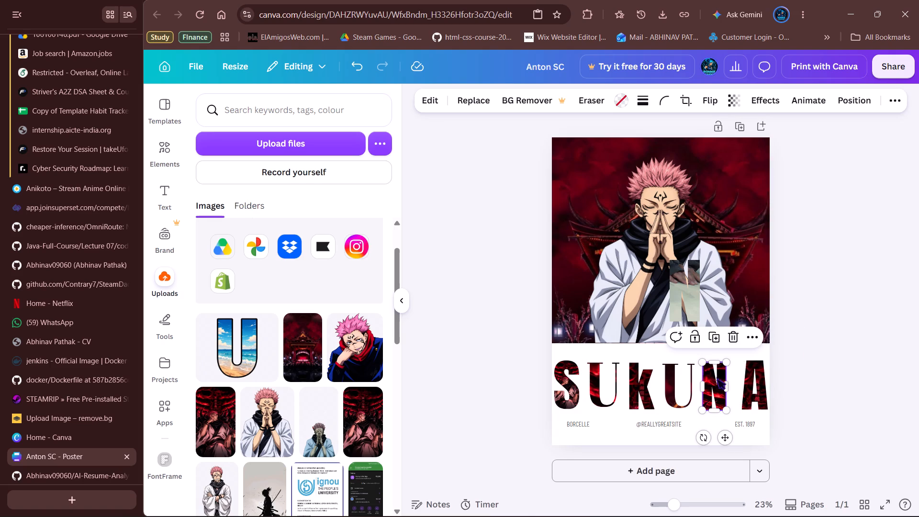
pyautogui.click(847, 377)
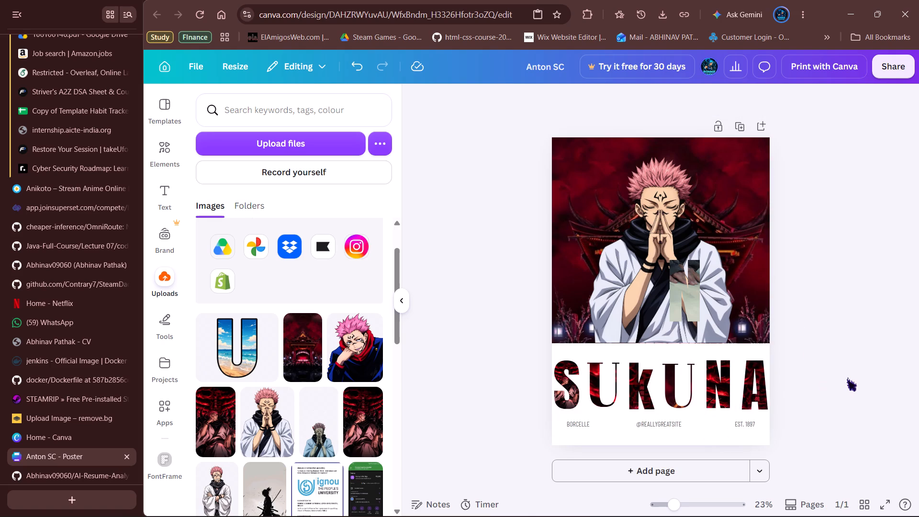
# Reposition the second U between the K and N, and adjust its height to match the neighbouring letters.
pyautogui.moveTo(672, 391); pyautogui.dragTo(675, 391)
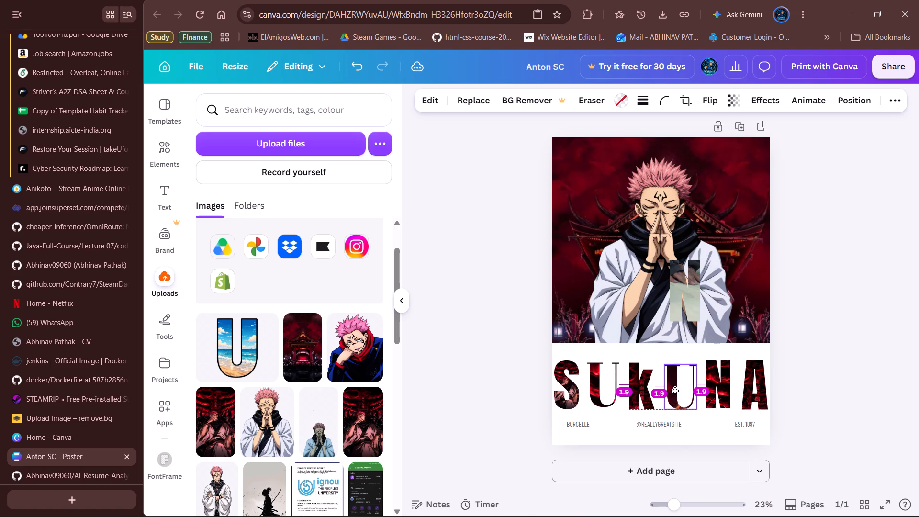
pyautogui.moveTo(675, 391); pyautogui.dragTo(677, 387)
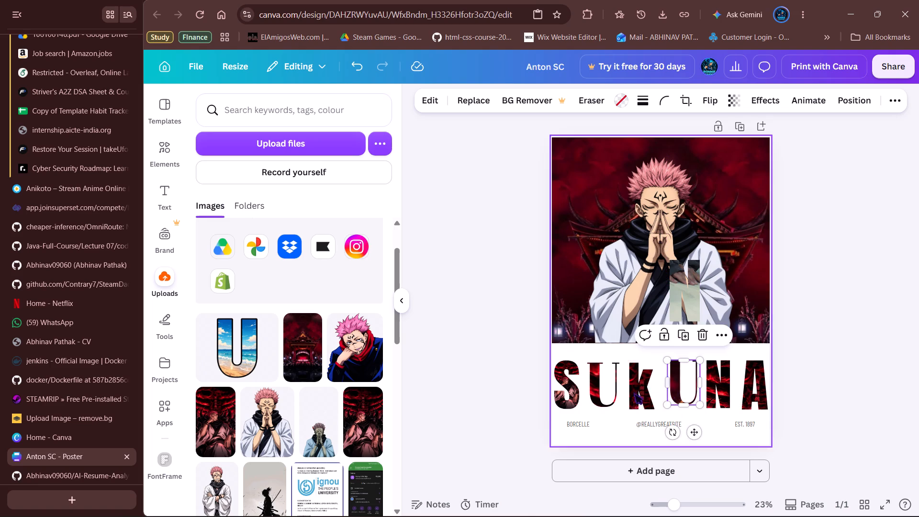
pyautogui.click(634, 390)
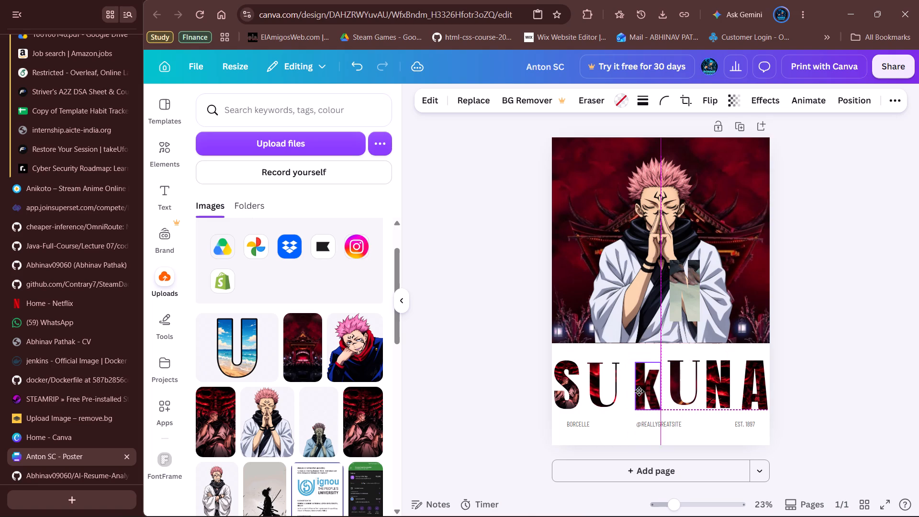
pyautogui.click(685, 392)
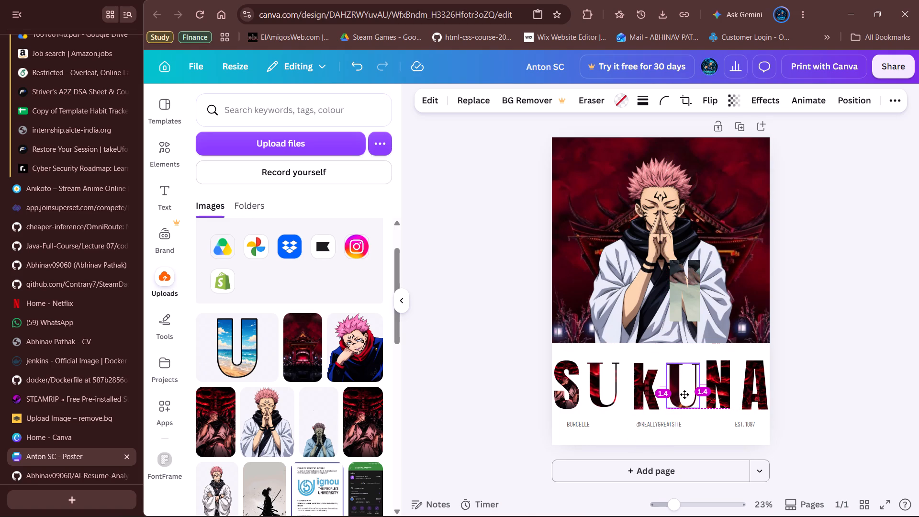
pyautogui.click(684, 363)
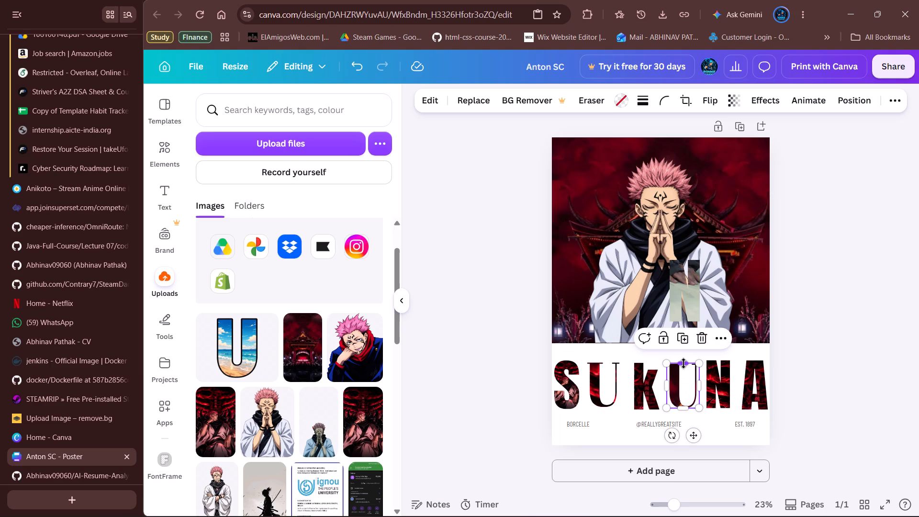
pyautogui.click(847, 362)
# Move the first U closer to the K and adjust its top edge to match the other letters.
pyautogui.click(647, 386)
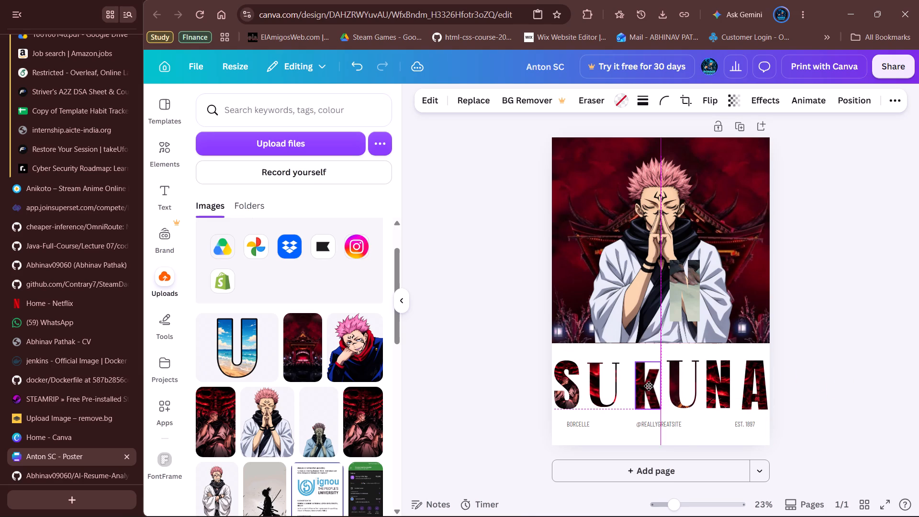
pyautogui.moveTo(609, 378); pyautogui.dragTo(618, 379)
pyautogui.click(611, 366)
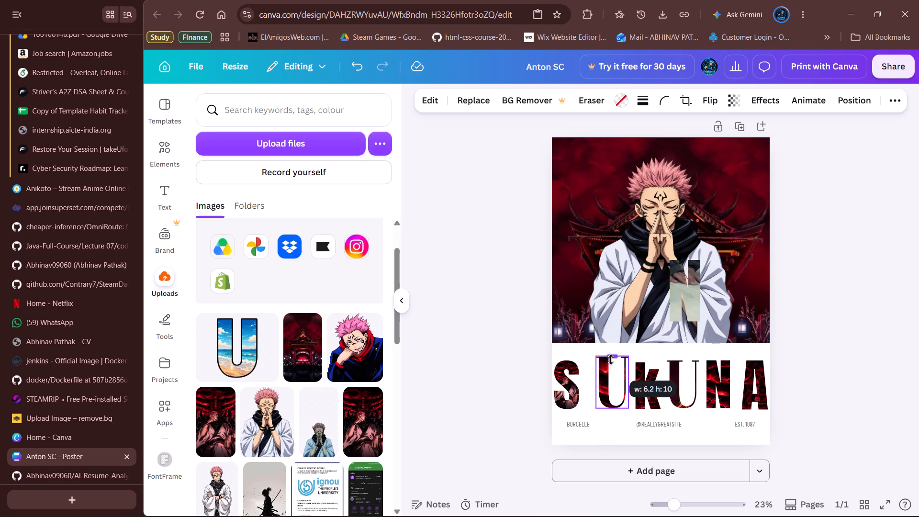
# Fine-tune the top edges of the K, A and S frames so the letter heights line up.
pyautogui.click(647, 376)
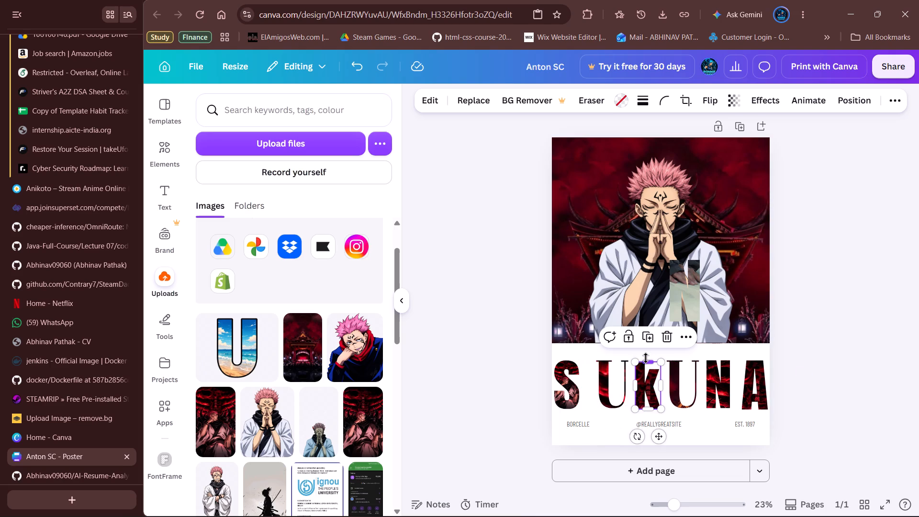
pyautogui.click(646, 358)
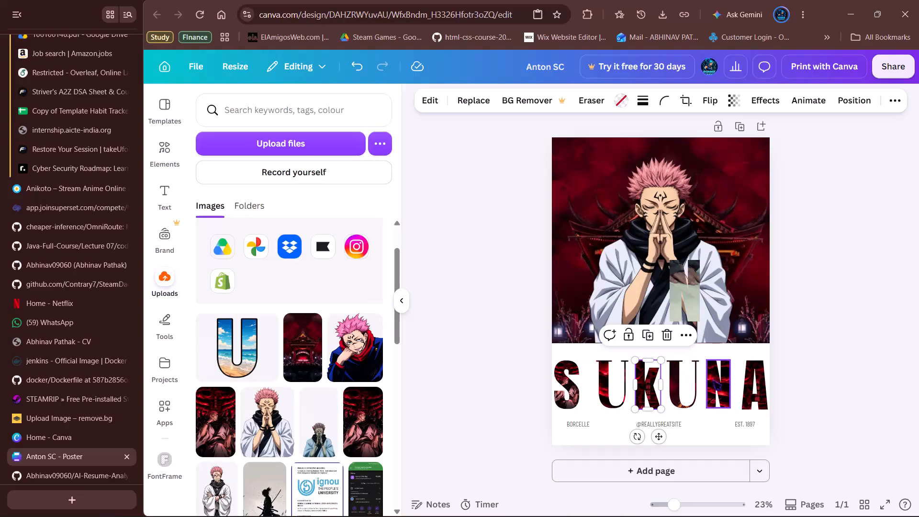
pyautogui.click(754, 371)
pyautogui.click(757, 357)
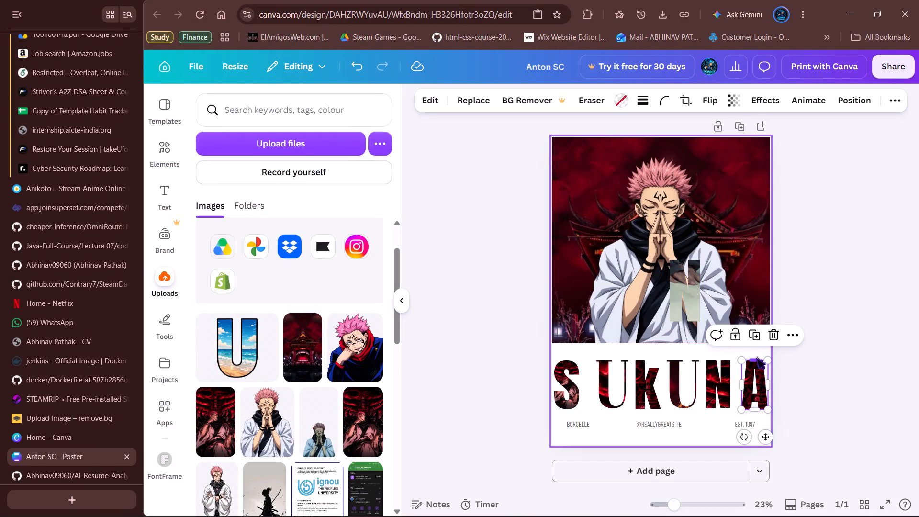
pyautogui.click(565, 376)
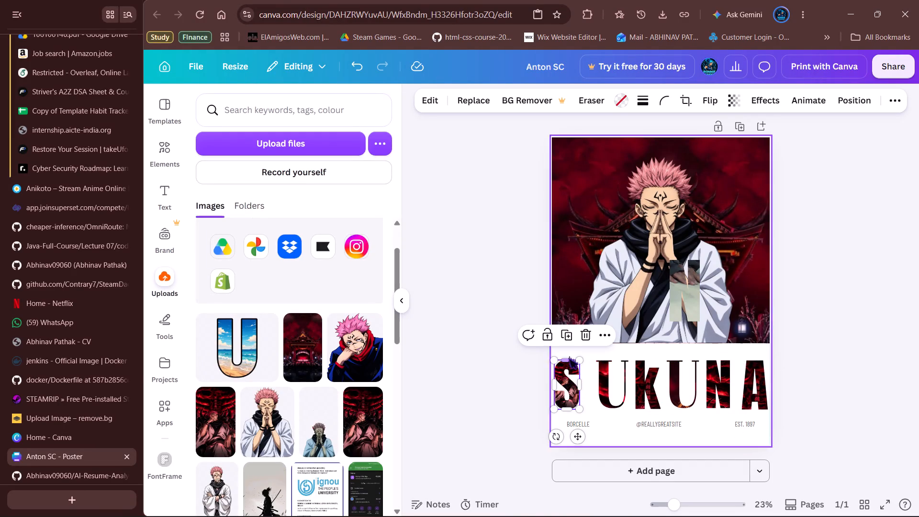
pyautogui.click(569, 359)
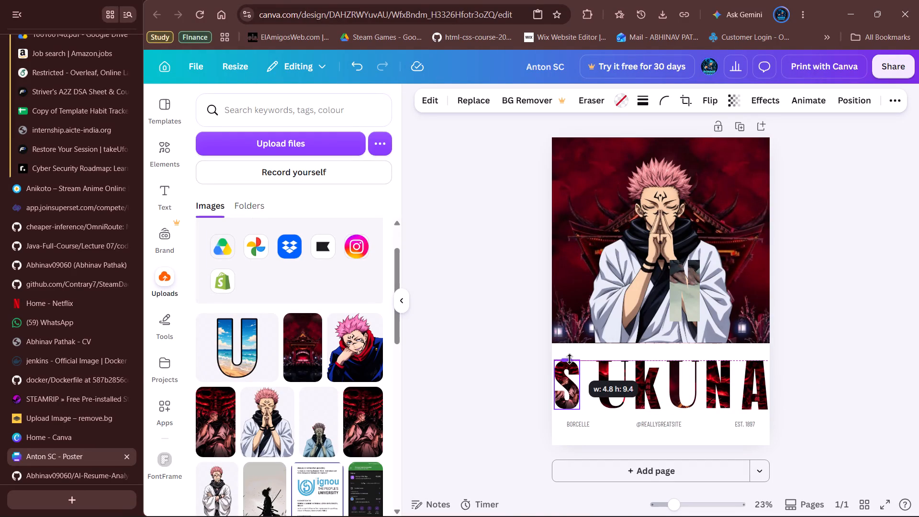
pyautogui.click(585, 377)
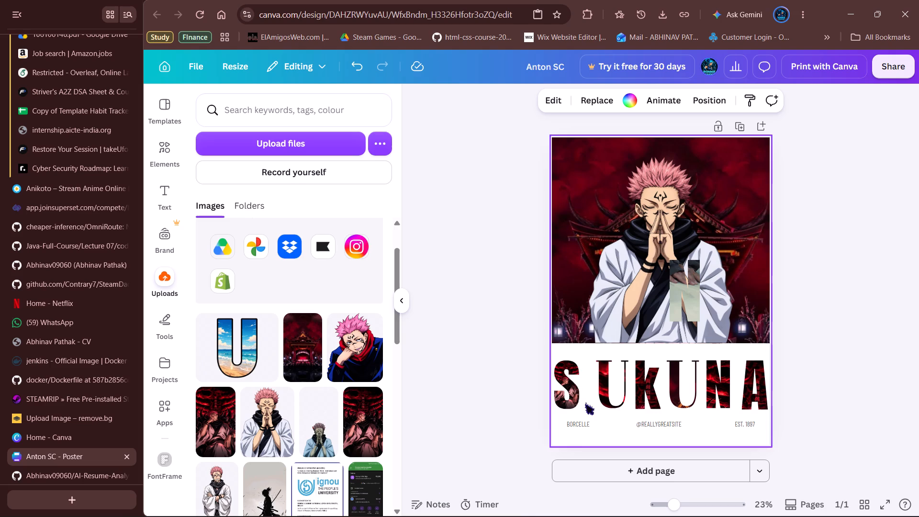
# Move the S and A slightly inwards and nudge the letters between them to even out the spacing across SUKUNA.
pyautogui.moveTo(570, 389); pyautogui.dragTo(575, 389)
pyautogui.click(806, 345)
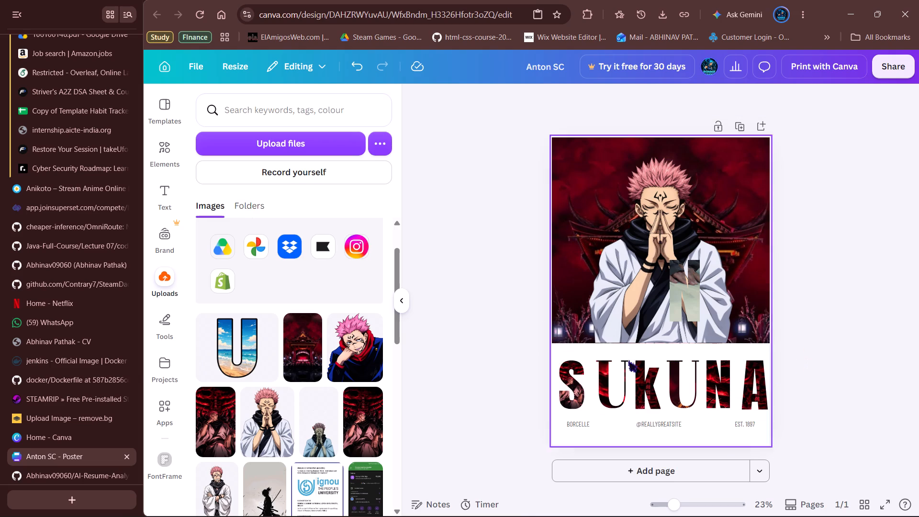
pyautogui.click(572, 377)
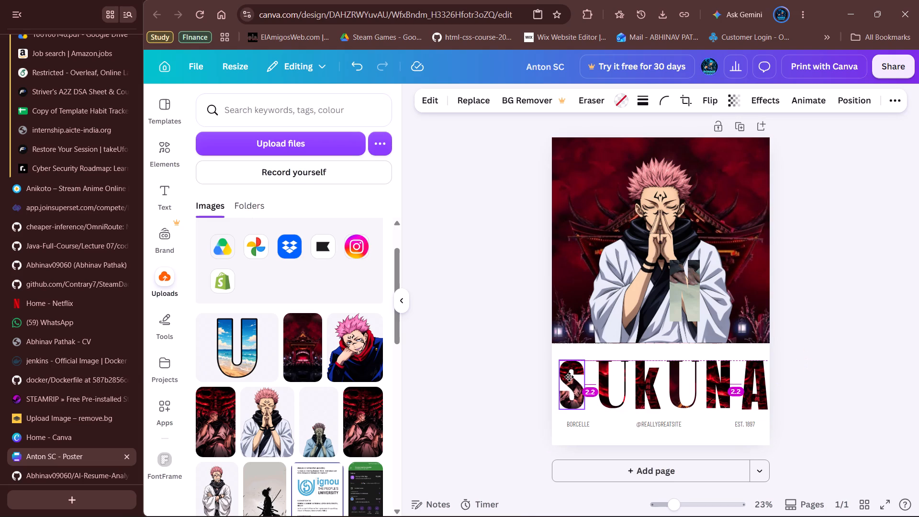
pyautogui.click(602, 374)
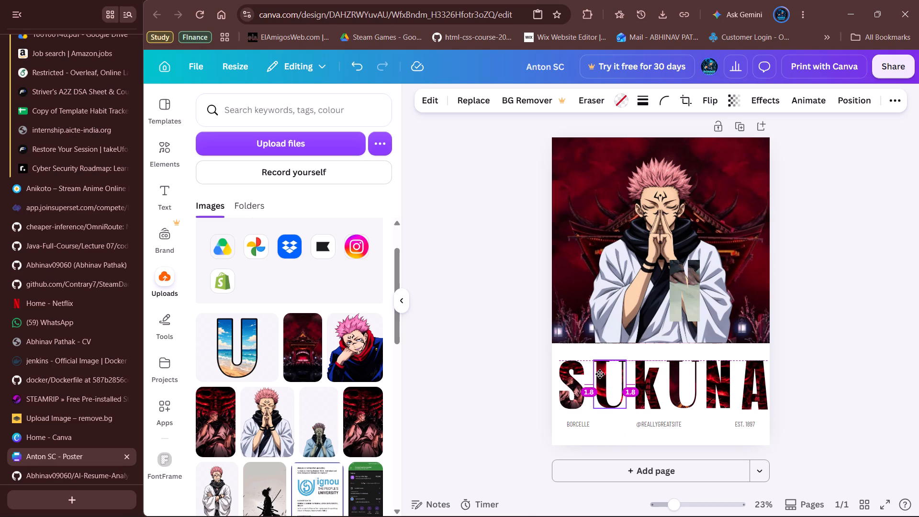
pyautogui.click(648, 374)
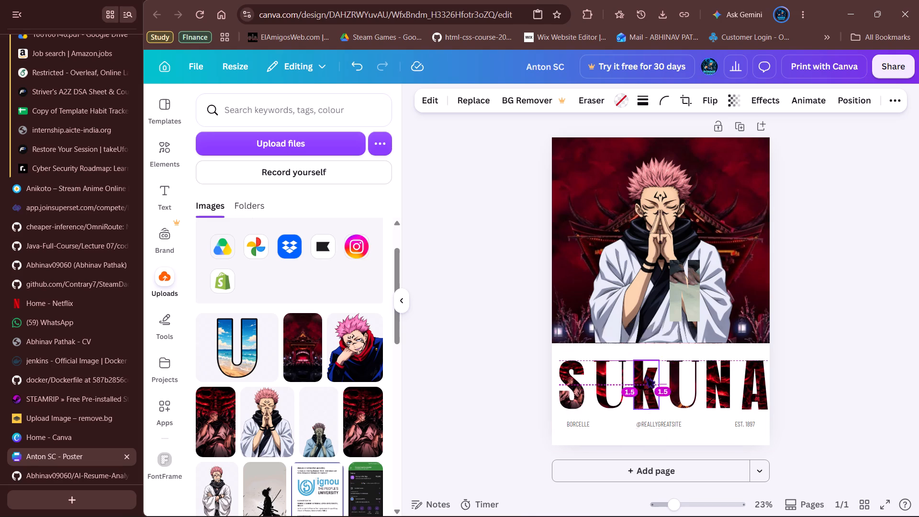
pyautogui.click(684, 376)
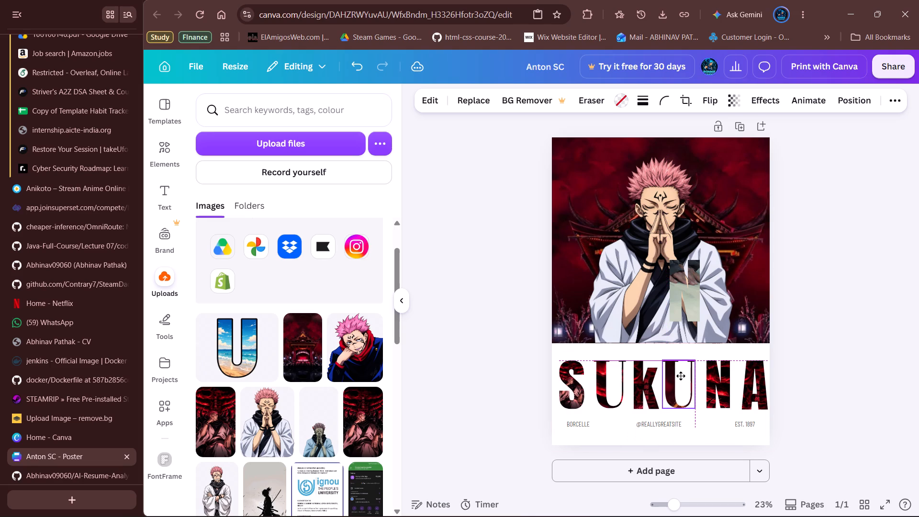
pyautogui.click(720, 376)
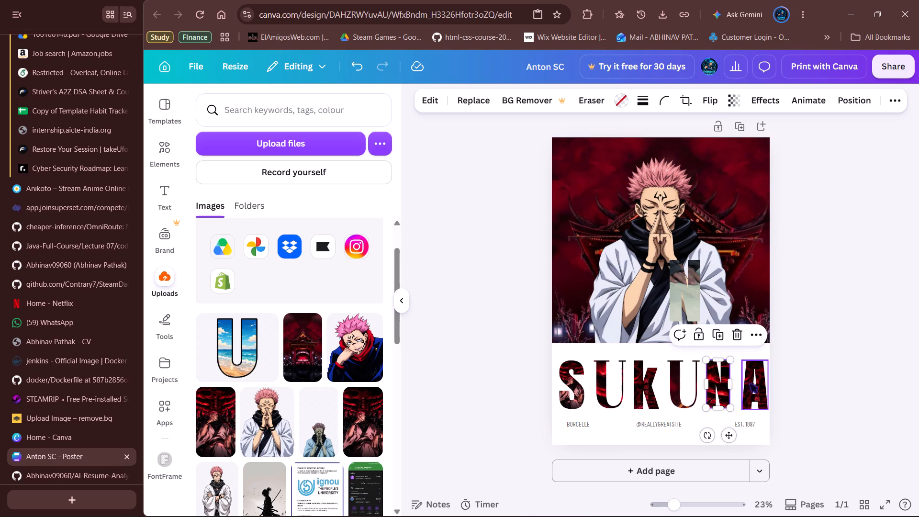
pyautogui.click(749, 379)
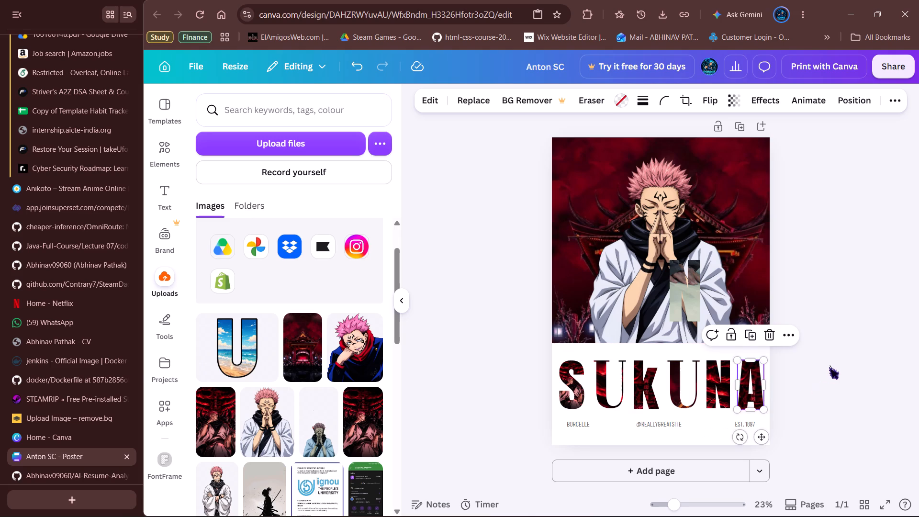
pyautogui.click(829, 365)
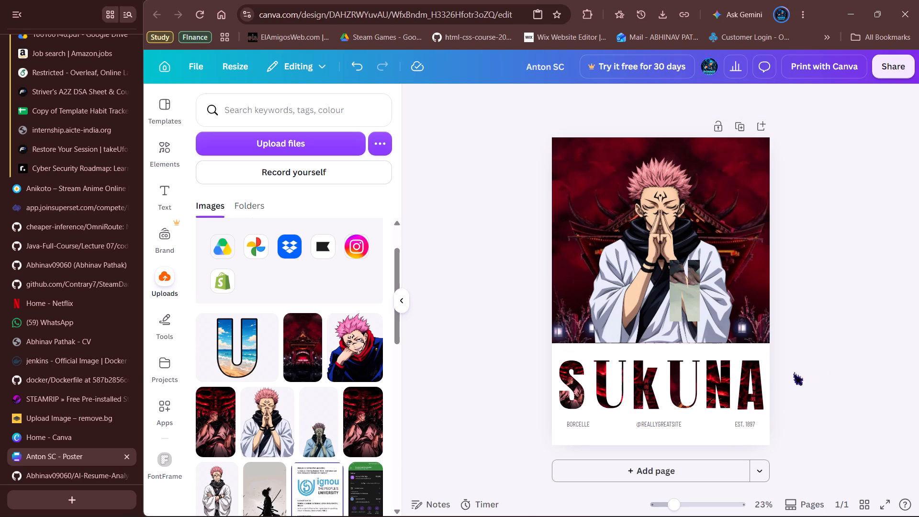
pyautogui.click(598, 391)
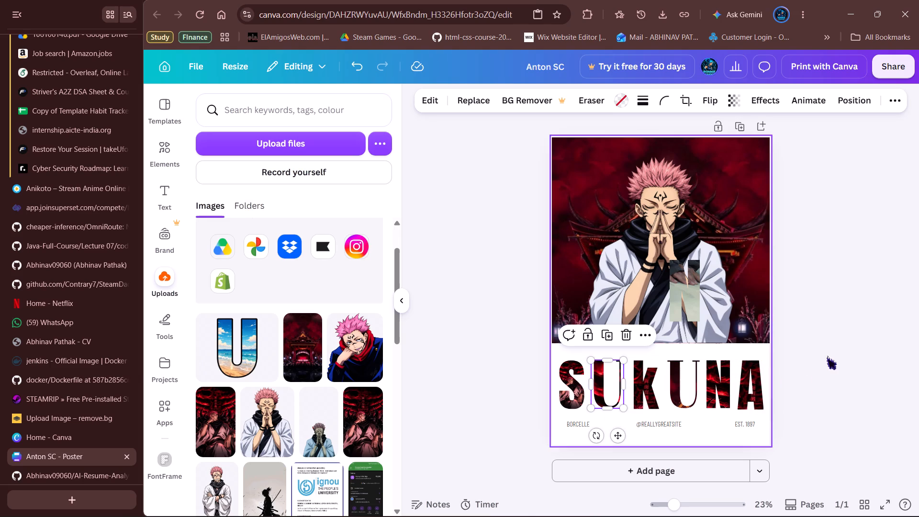
pyautogui.click(831, 348)
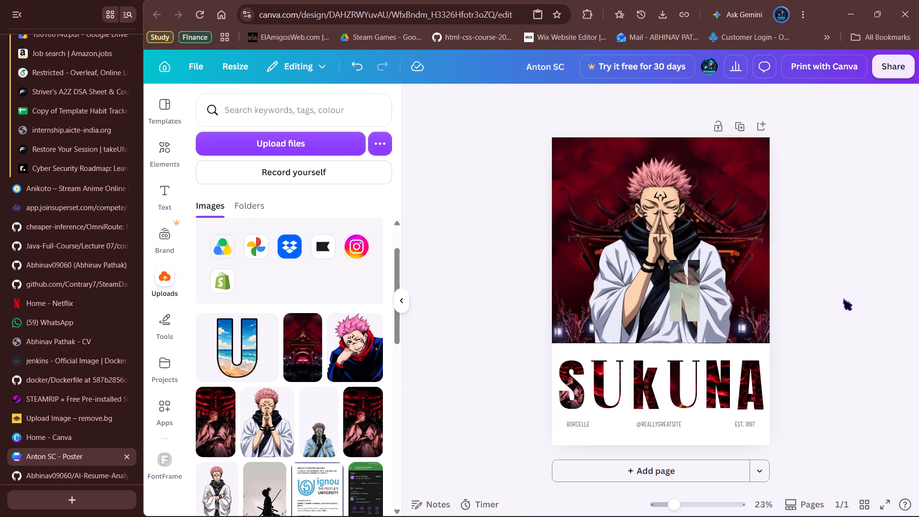
# Widen both U frames slightly, the first to about 6.7 and the second to about 6.5, at a height of 9.2.
pyautogui.click(672, 378)
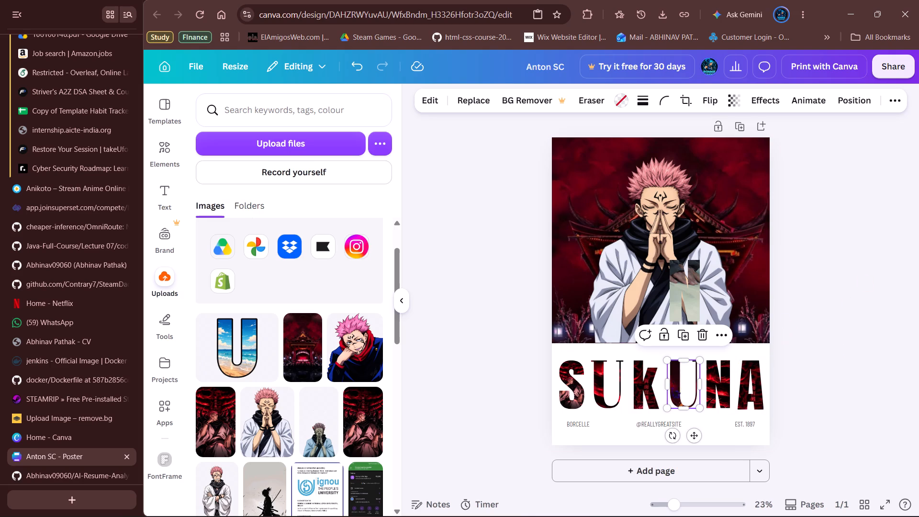
pyautogui.click(669, 384)
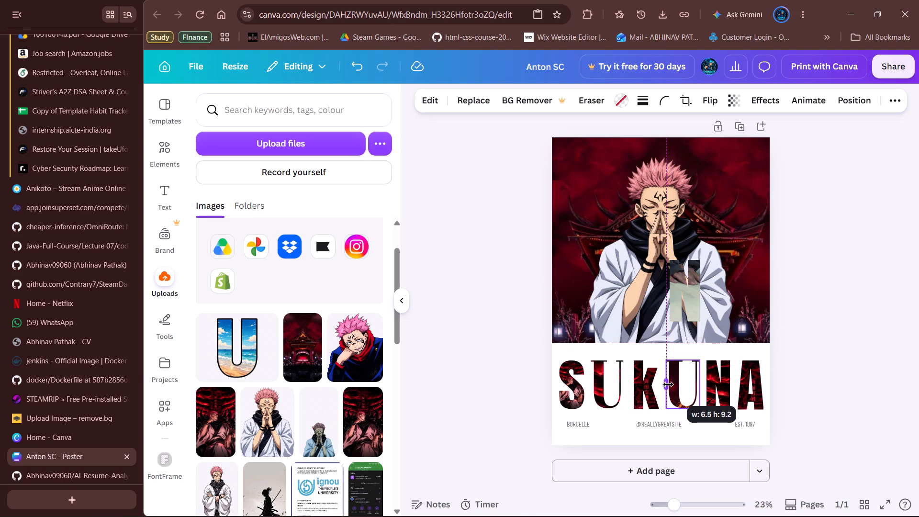
pyautogui.click(849, 322)
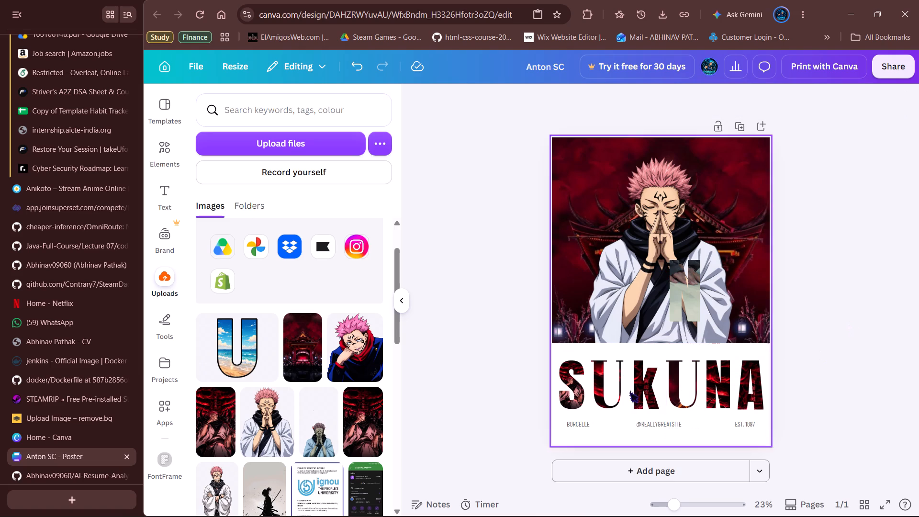
pyautogui.click(613, 378)
pyautogui.click(593, 382)
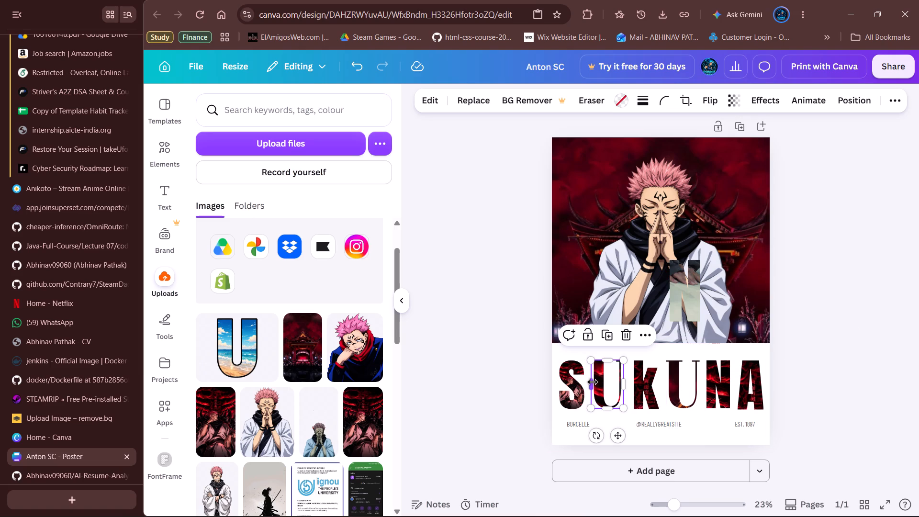
pyautogui.click(593, 382)
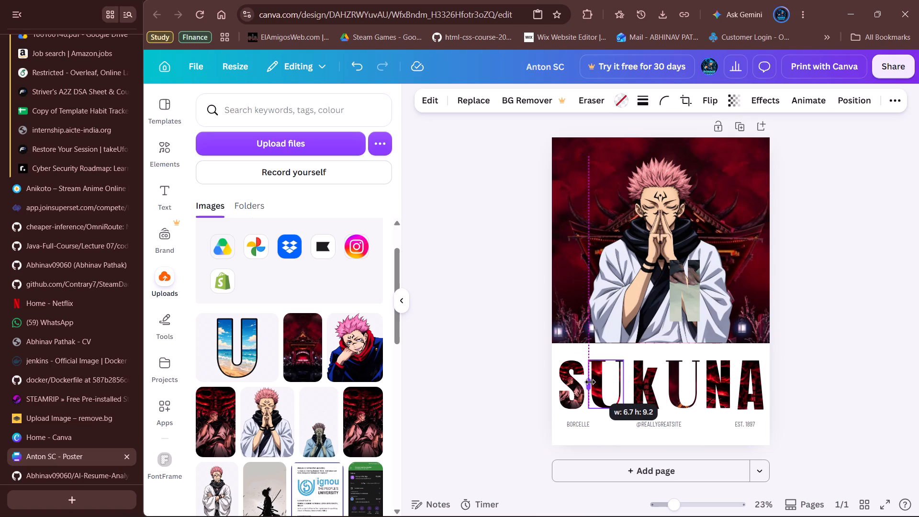
pyautogui.click(691, 390)
pyautogui.click(667, 382)
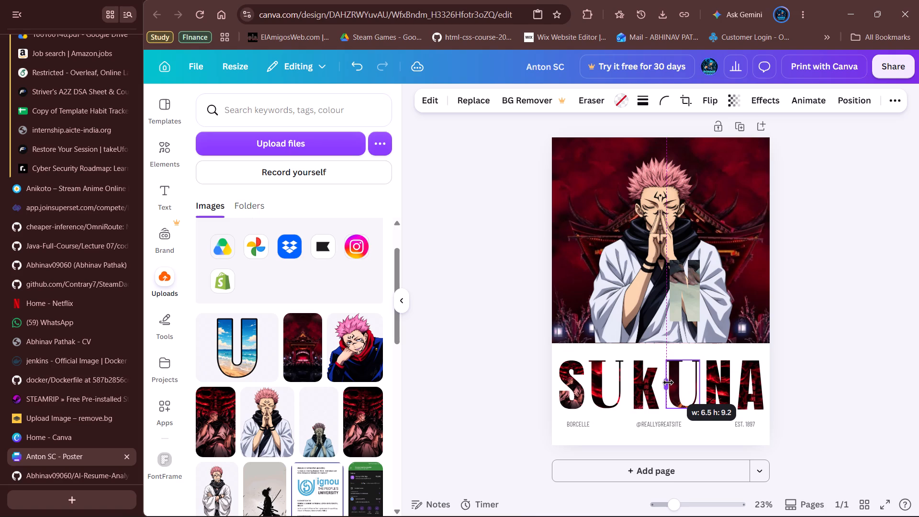
pyautogui.click(896, 327)
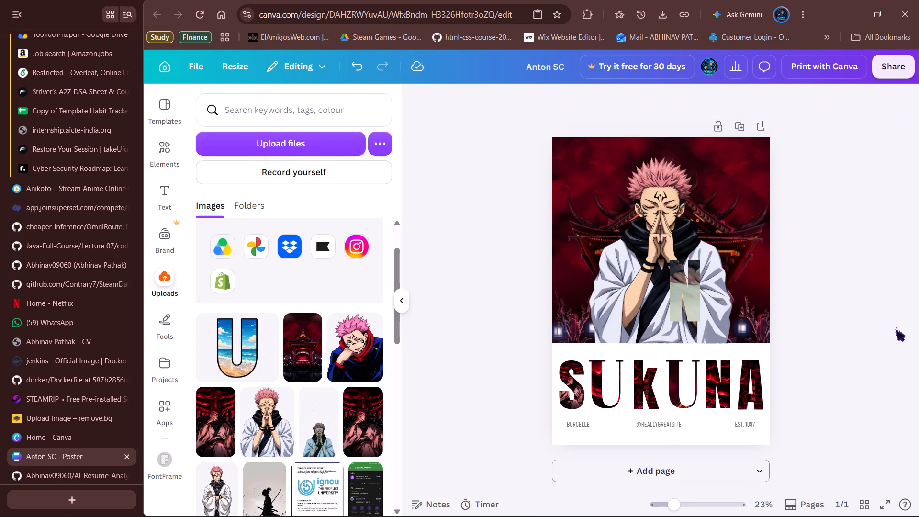
pyautogui.click(605, 372)
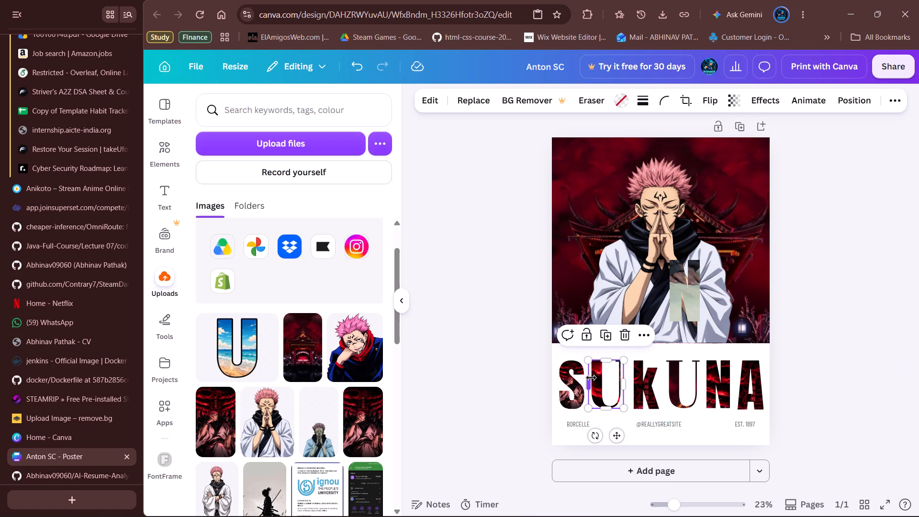
pyautogui.click(589, 387)
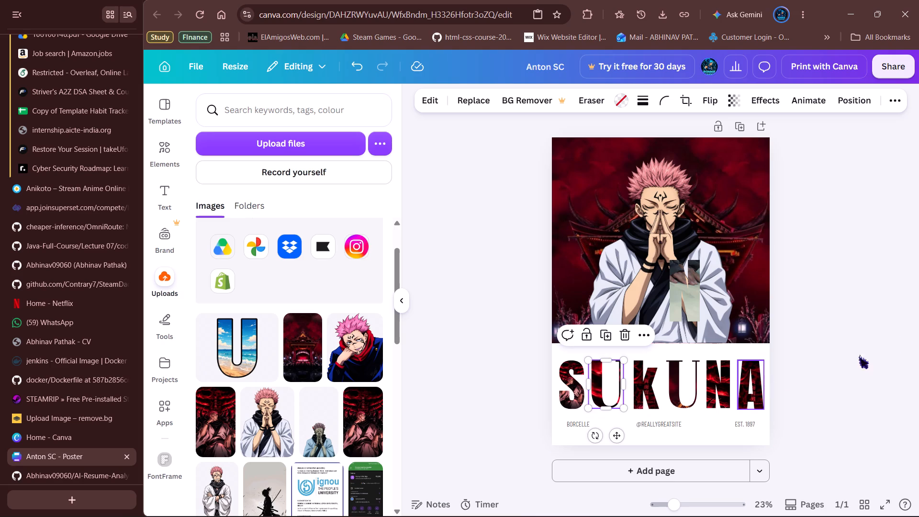
pyautogui.click(910, 333)
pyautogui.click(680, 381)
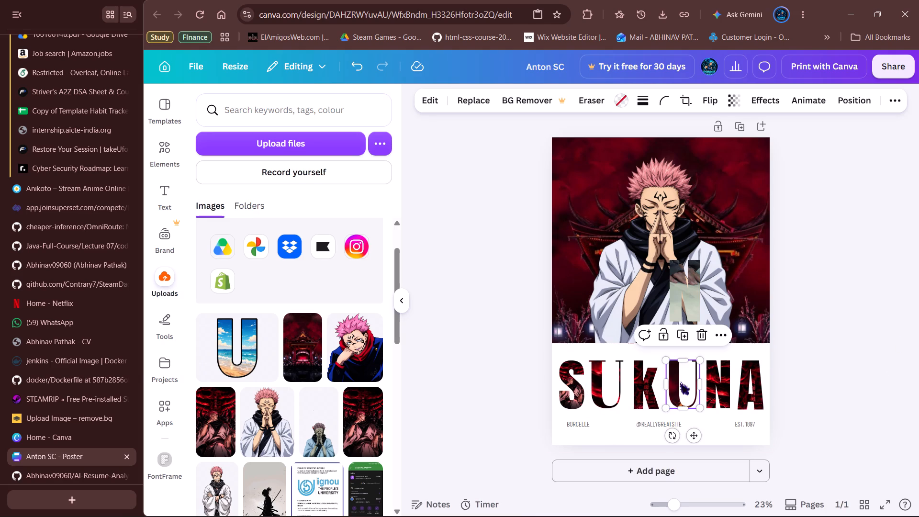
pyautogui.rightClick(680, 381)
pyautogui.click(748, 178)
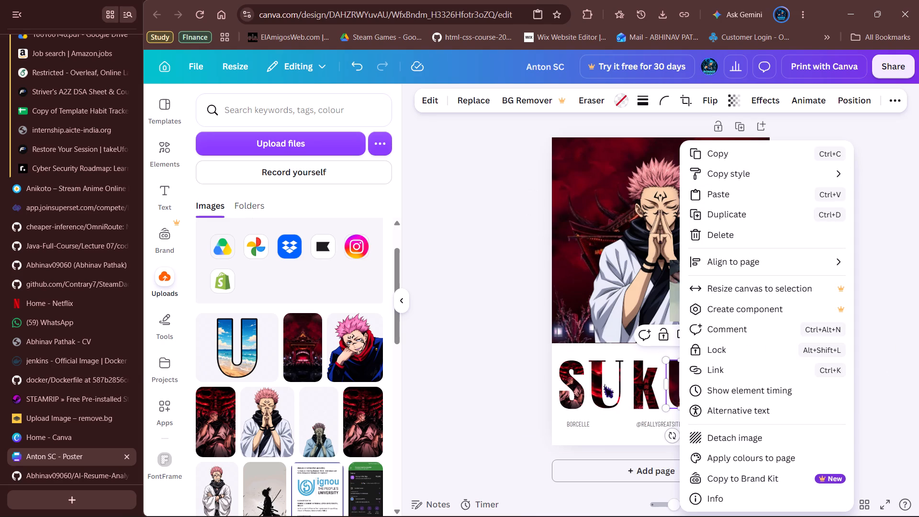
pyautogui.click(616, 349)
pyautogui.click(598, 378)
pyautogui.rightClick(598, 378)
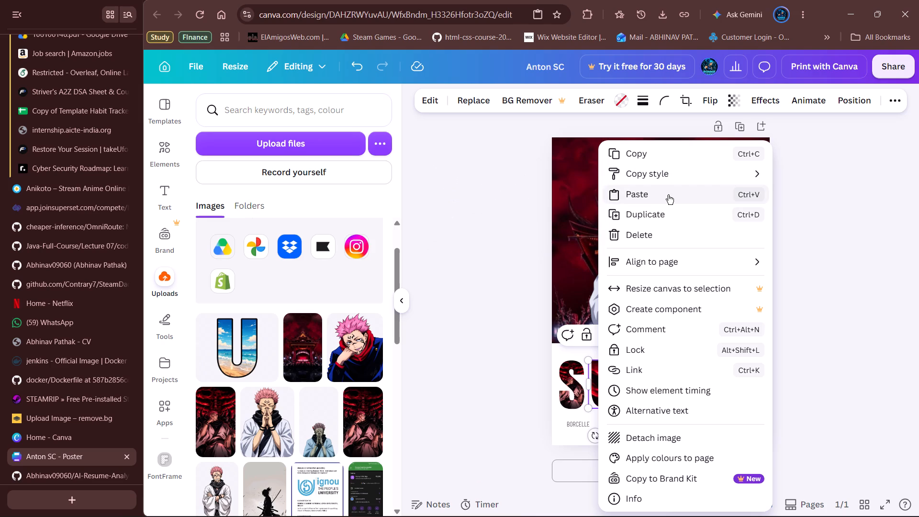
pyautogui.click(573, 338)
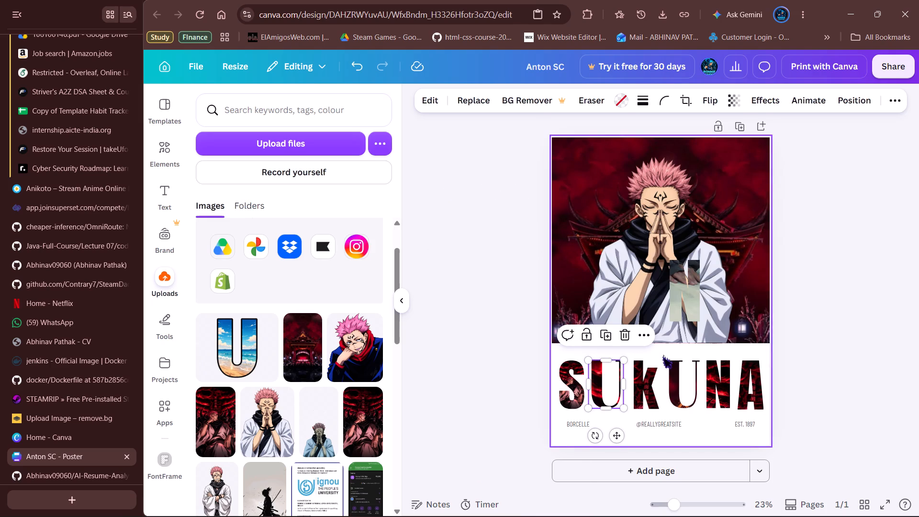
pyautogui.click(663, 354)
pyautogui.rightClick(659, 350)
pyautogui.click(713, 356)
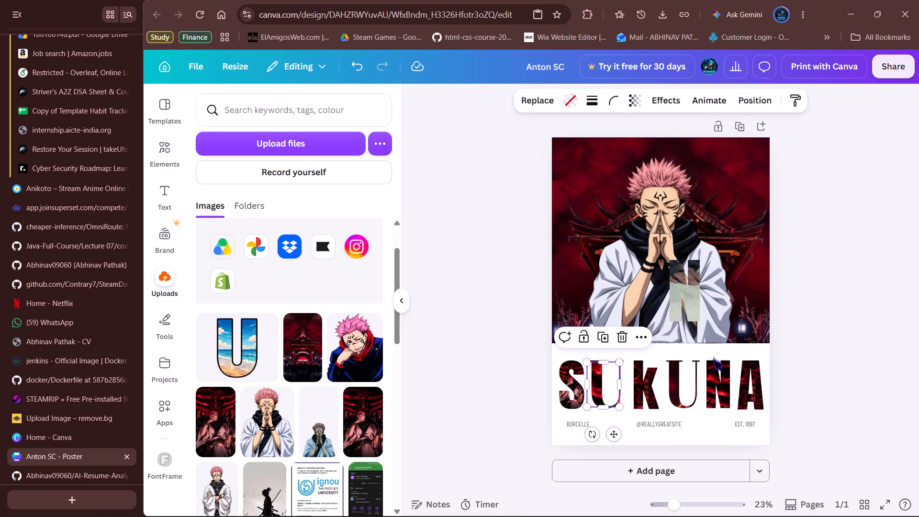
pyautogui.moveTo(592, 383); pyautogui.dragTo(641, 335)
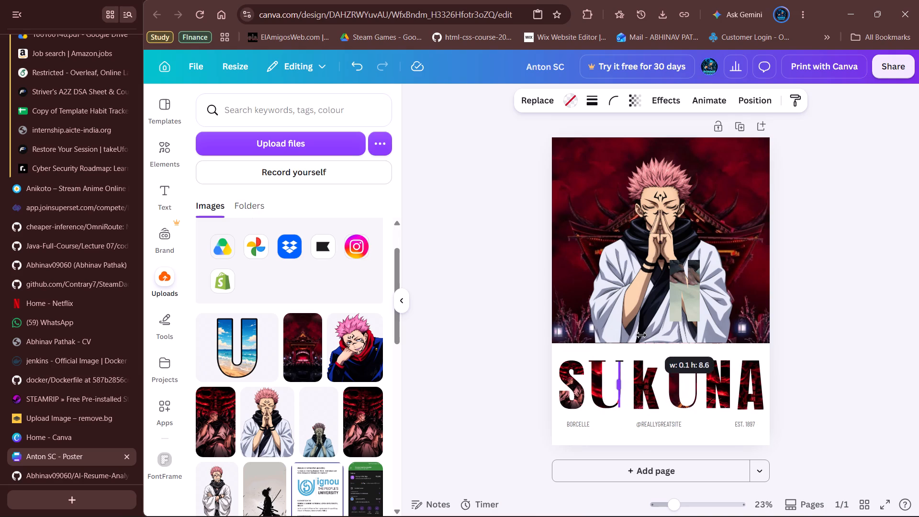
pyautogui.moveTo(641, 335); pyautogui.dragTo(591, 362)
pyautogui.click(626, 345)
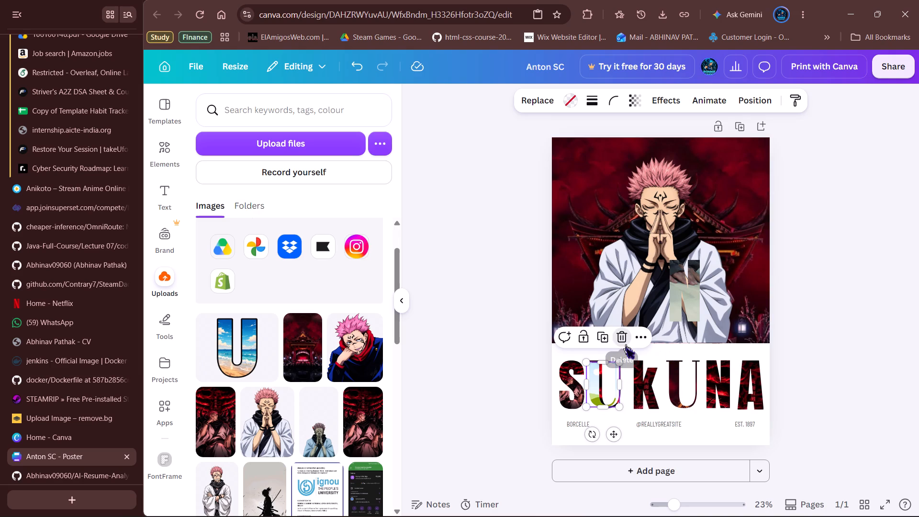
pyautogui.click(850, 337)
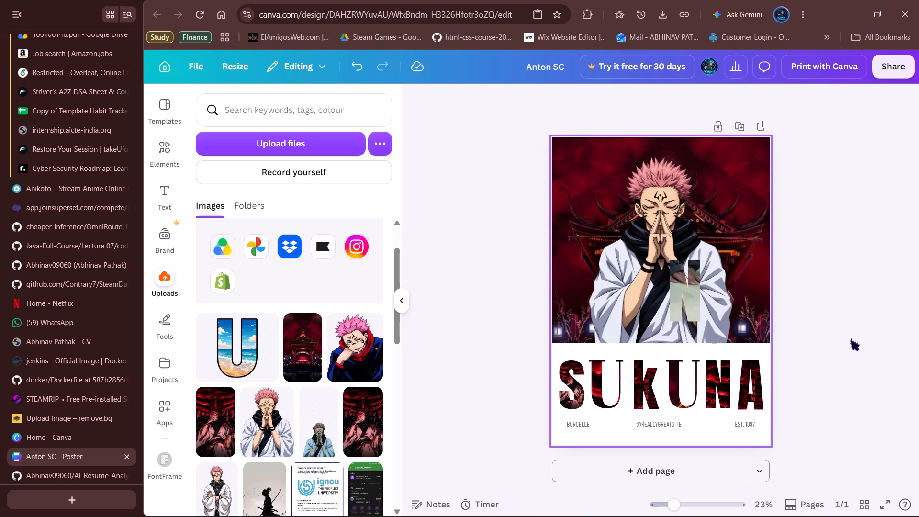
# Move the S towards the first U, and shift the K, second U and N towards the start of the word.
pyautogui.keyDown('ctrl'); pyautogui.scroll(5, 814, 315); pyautogui.keyUp('ctrl')
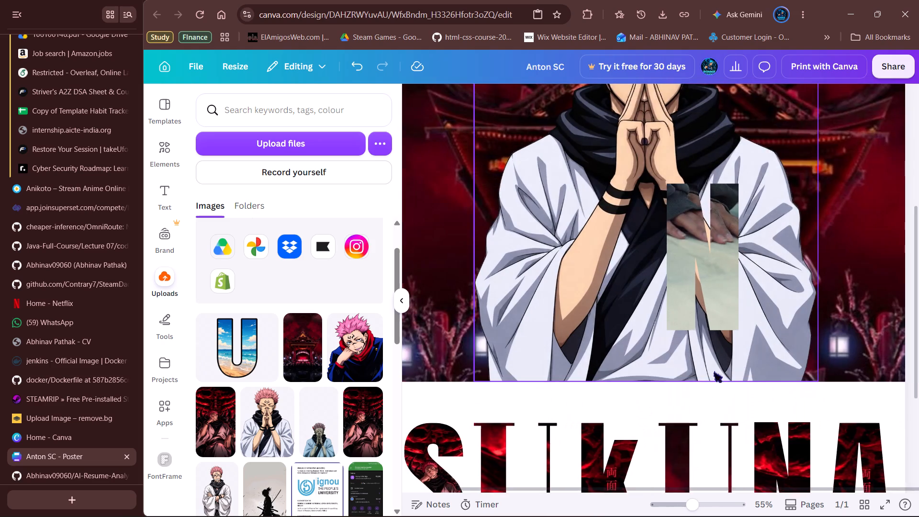
pyautogui.scroll(-3, 710, 360)
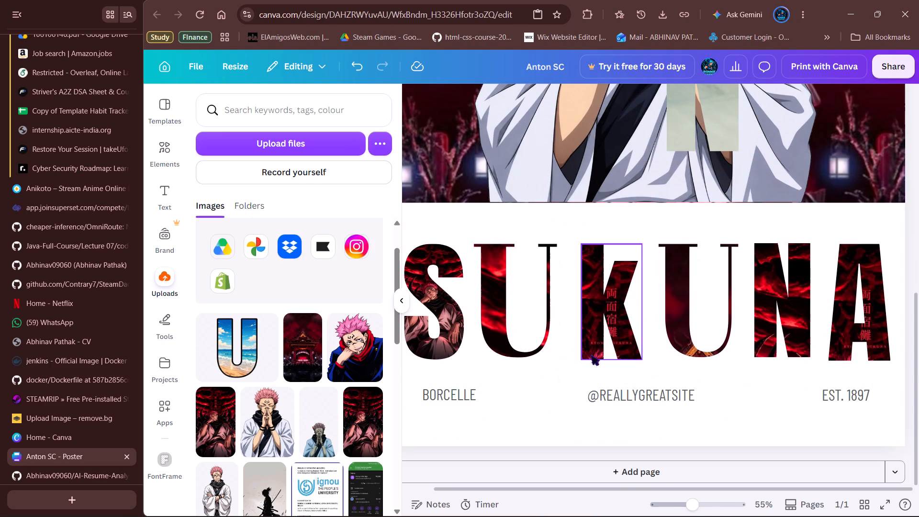
pyautogui.keyDown('ctrl'); pyautogui.scroll(1, 625, 350); pyautogui.keyUp('ctrl')
pyautogui.keyDown('ctrl'); pyautogui.scroll(-2, 625, 350); pyautogui.keyUp('ctrl')
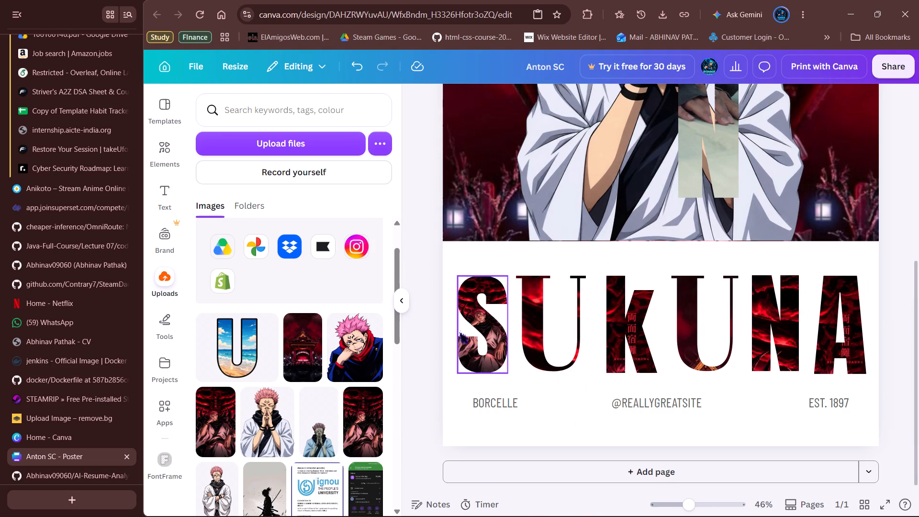
pyautogui.moveTo(463, 330); pyautogui.dragTo(463, 335)
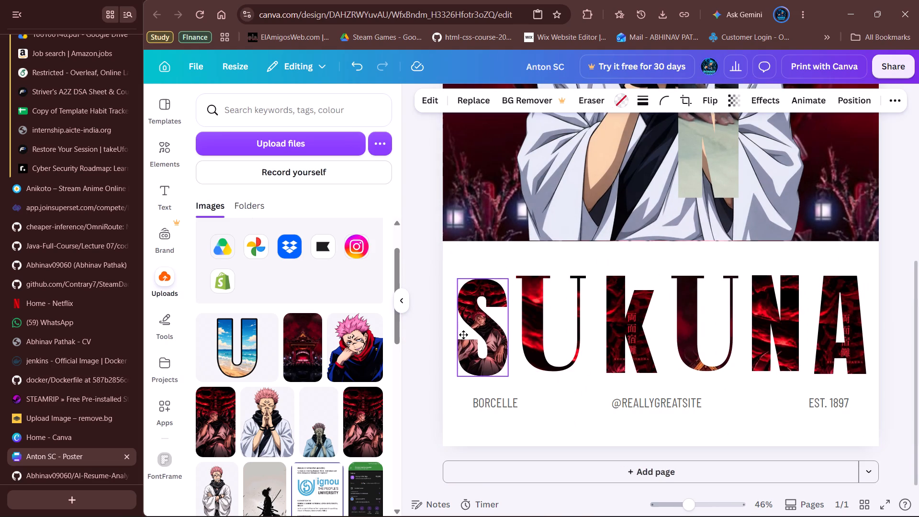
pyautogui.moveTo(463, 335); pyautogui.dragTo(468, 329)
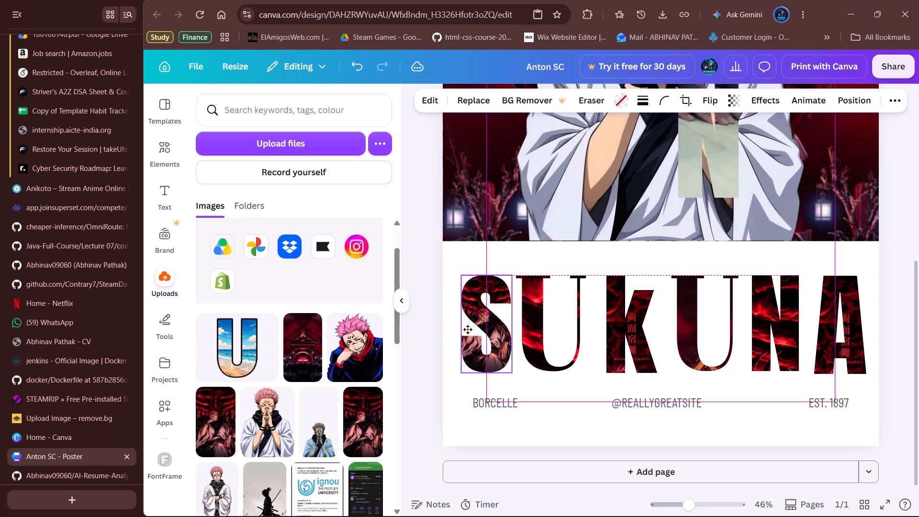
pyautogui.moveTo(468, 329); pyautogui.dragTo(468, 329)
pyautogui.click(544, 337)
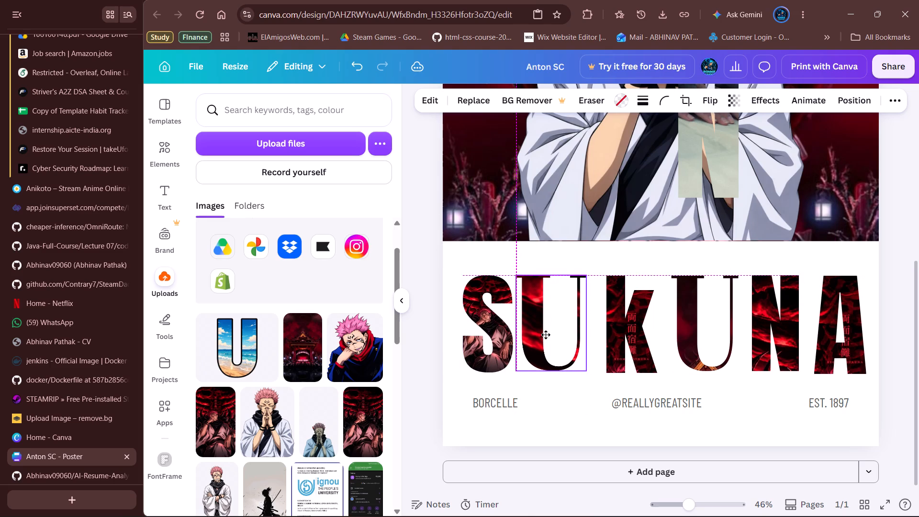
pyautogui.moveTo(618, 337); pyautogui.dragTo(619, 335)
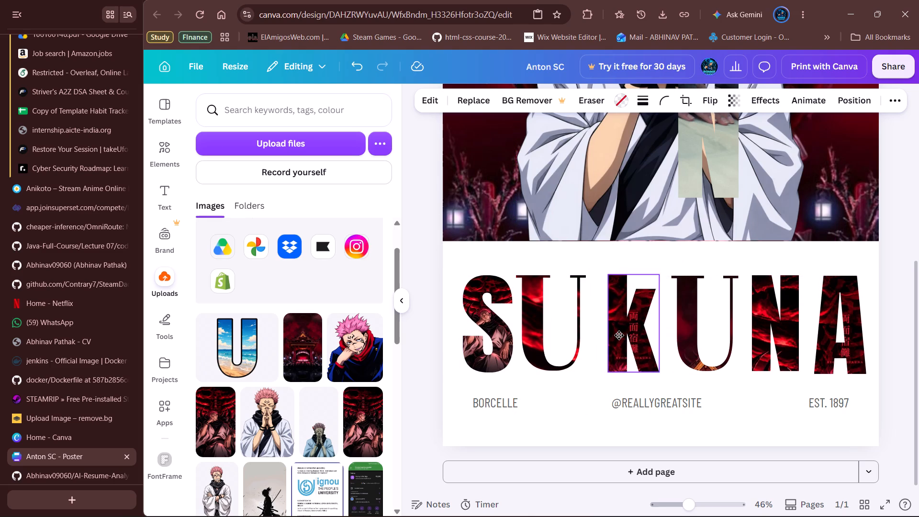
pyautogui.moveTo(619, 335); pyautogui.dragTo(605, 336)
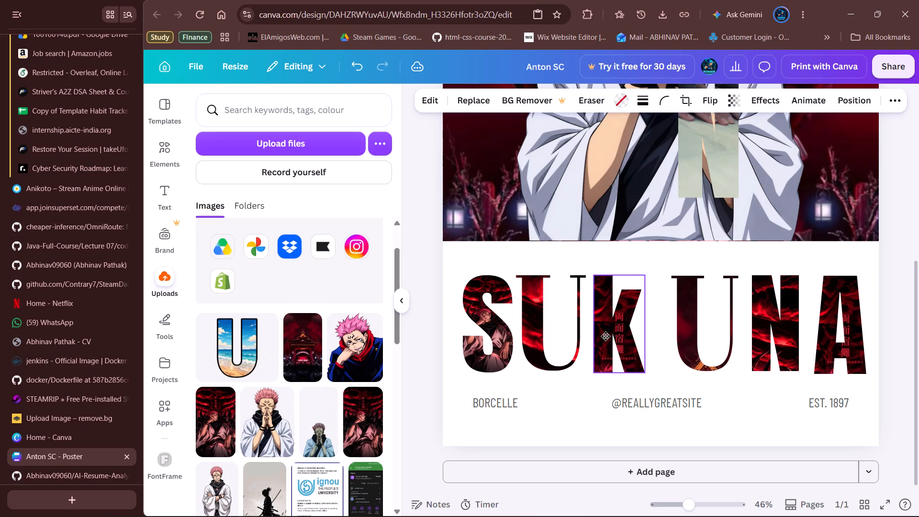
pyautogui.moveTo(605, 336); pyautogui.dragTo(609, 334)
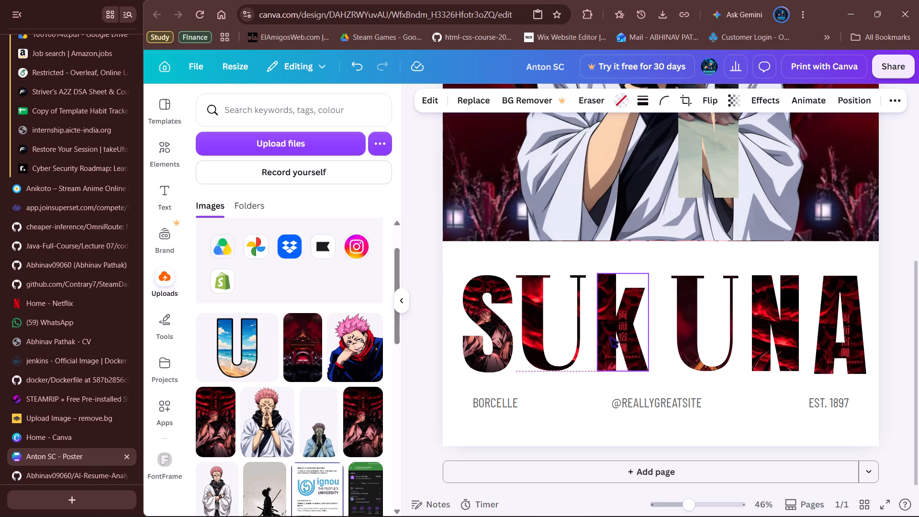
pyautogui.moveTo(696, 323); pyautogui.dragTo(692, 322)
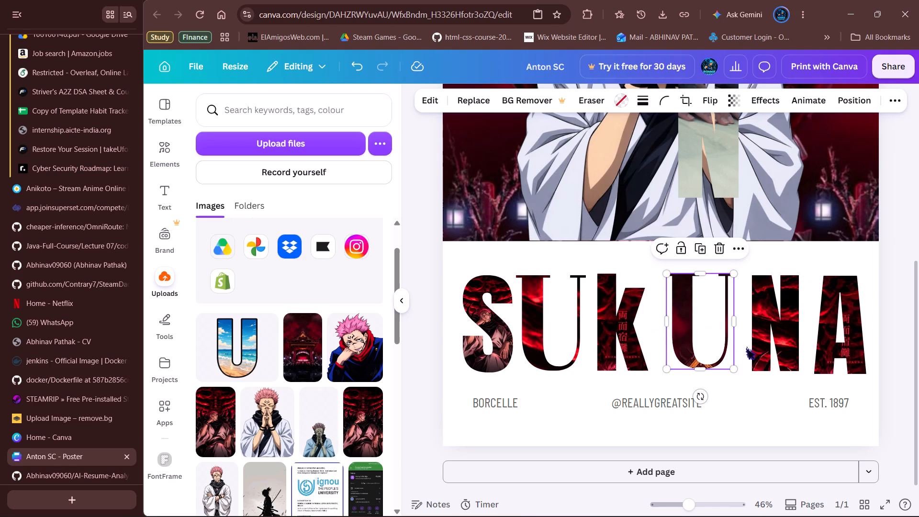
pyautogui.moveTo(781, 343); pyautogui.dragTo(773, 335)
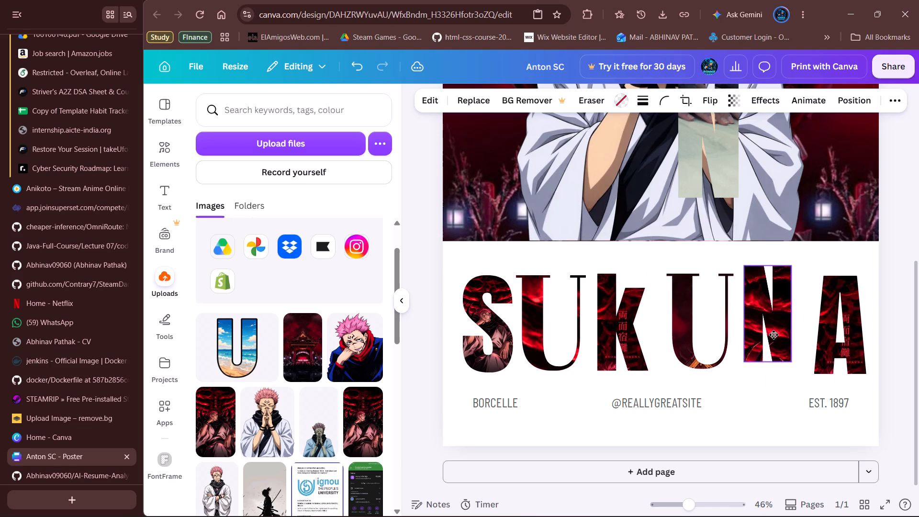
pyautogui.moveTo(773, 335); pyautogui.dragTo(773, 341)
# Align the N's top edge with its neighbours and extend the K, second U and N down to the A's baseline, the K about 9.7 high.
pyautogui.click(763, 270)
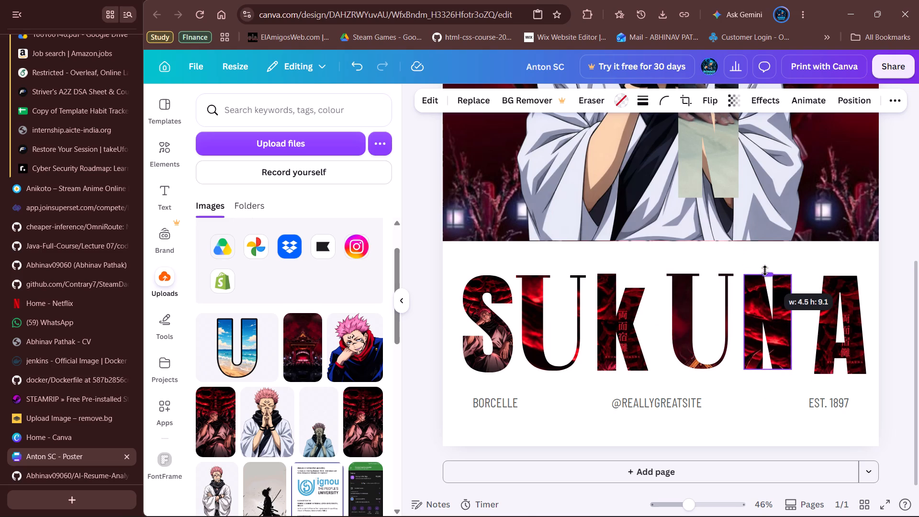
pyautogui.click(767, 371)
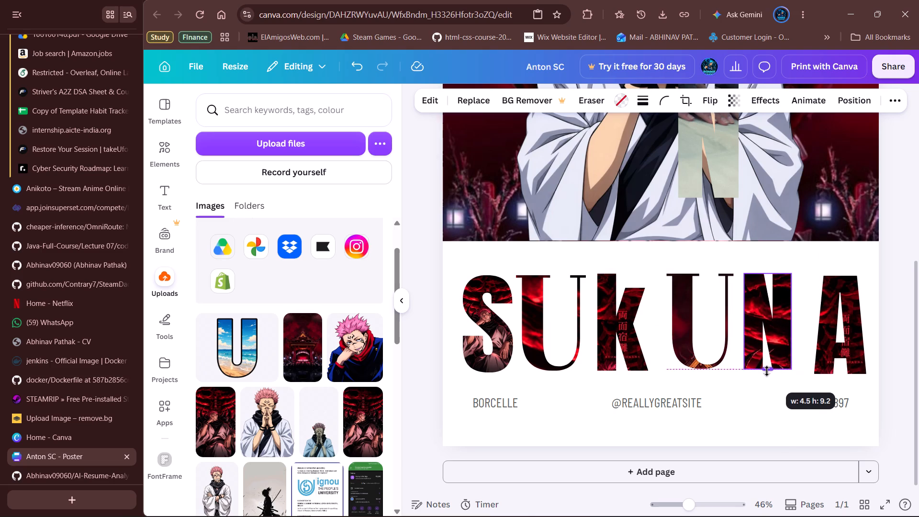
pyautogui.click(631, 362)
pyautogui.click(624, 370)
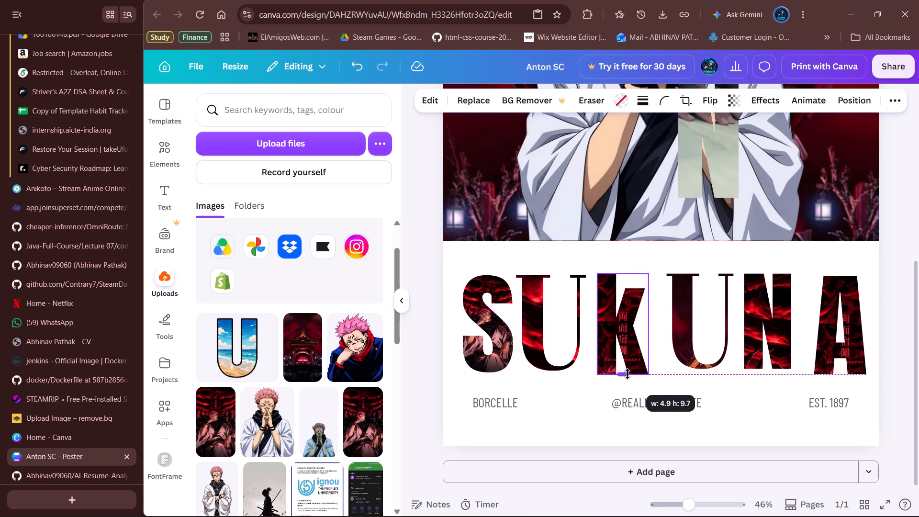
pyautogui.click(694, 362)
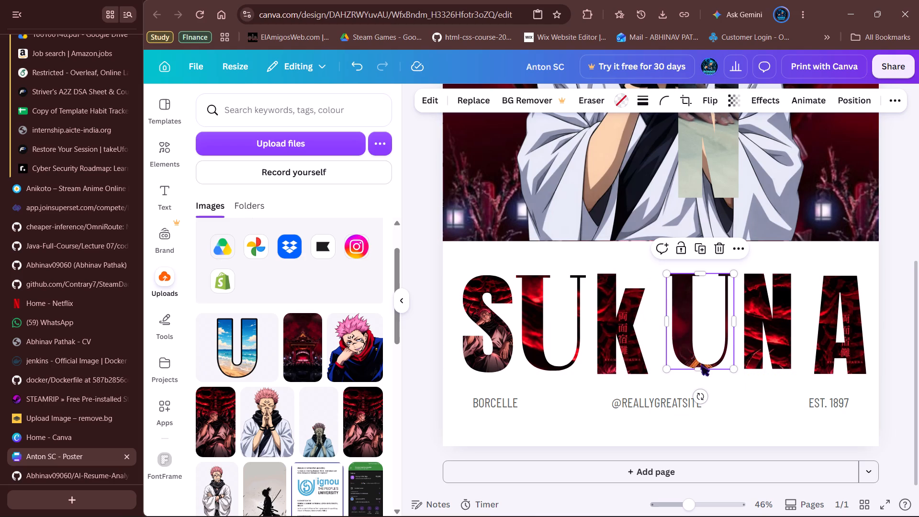
pyautogui.moveTo(699, 369); pyautogui.dragTo(699, 372)
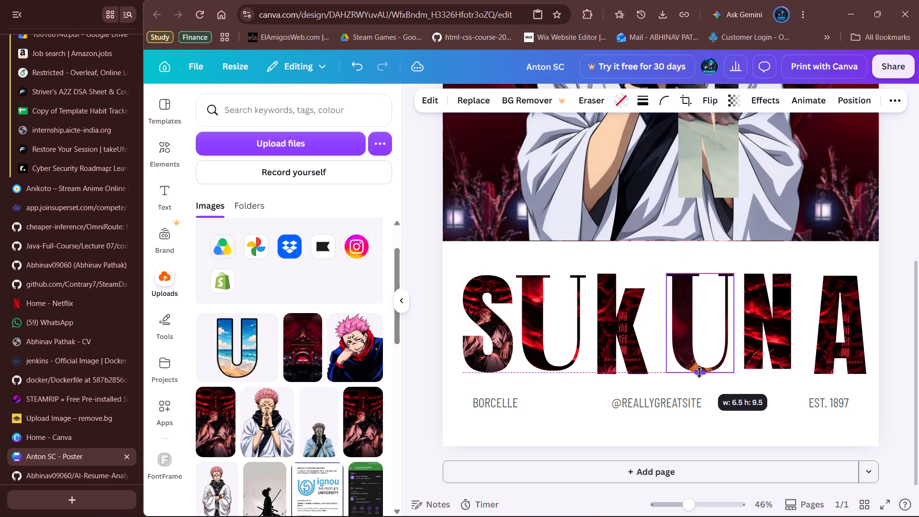
pyautogui.moveTo(699, 372); pyautogui.dragTo(699, 374)
pyautogui.click(771, 355)
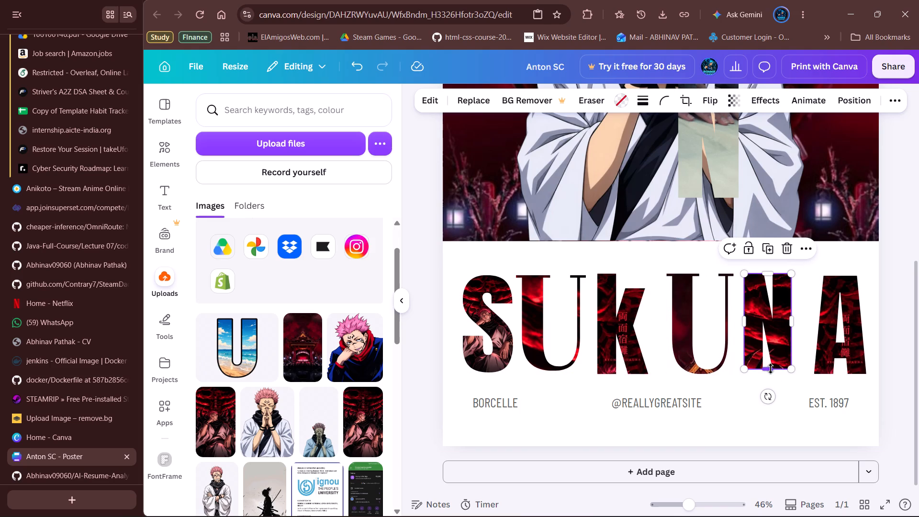
pyautogui.moveTo(771, 369); pyautogui.dragTo(768, 372)
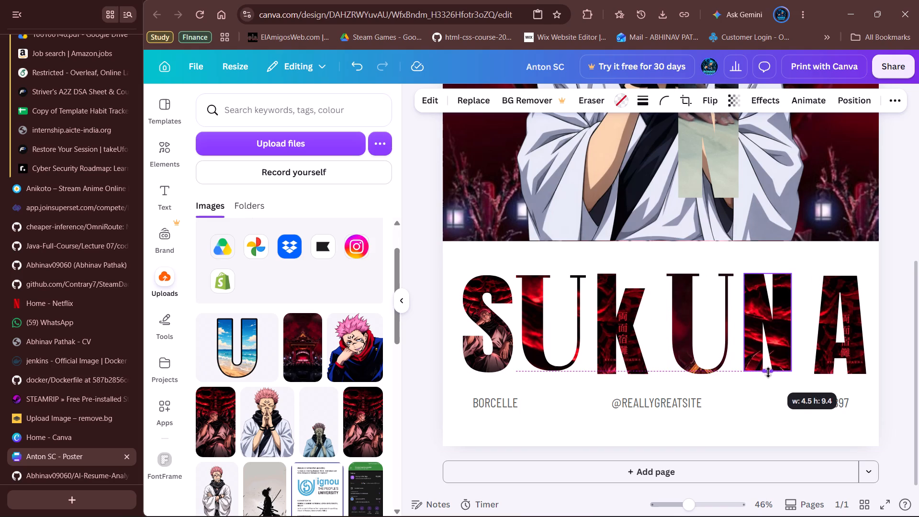
pyautogui.moveTo(768, 372); pyautogui.dragTo(768, 374)
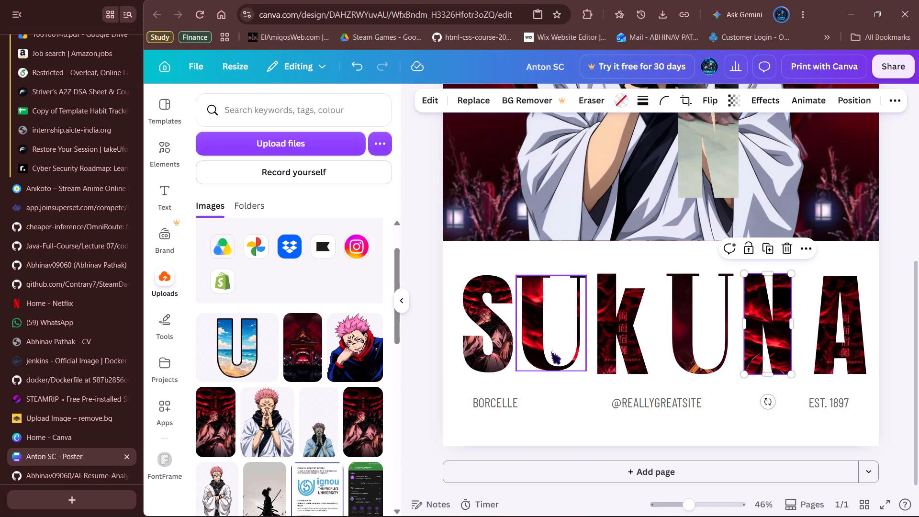
# Extend the first U and the S down to the shared baseline, making the S about 9.5 high.
pyautogui.click(551, 350)
pyautogui.click(554, 369)
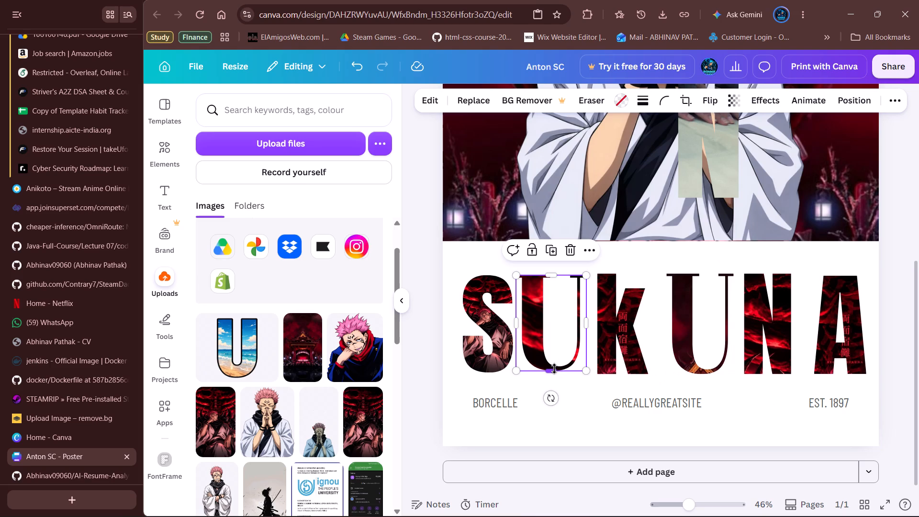
pyautogui.click(490, 345)
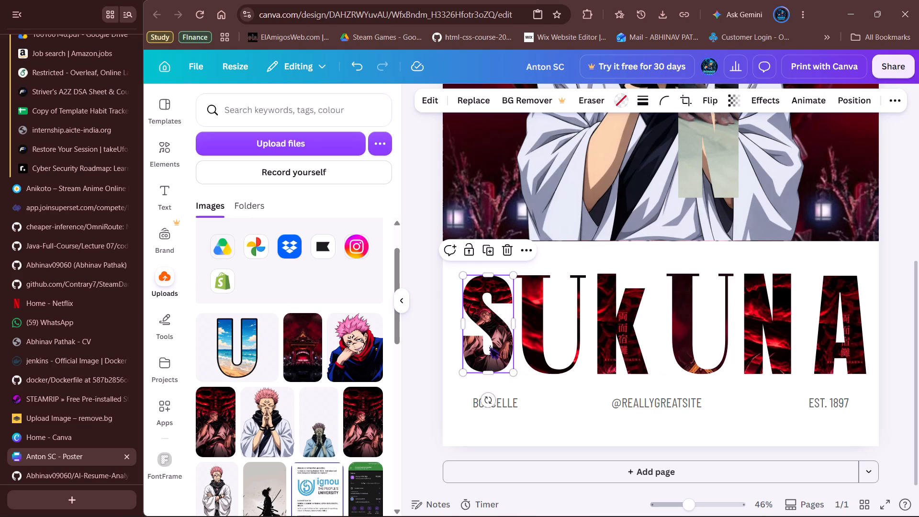
pyautogui.click(488, 375)
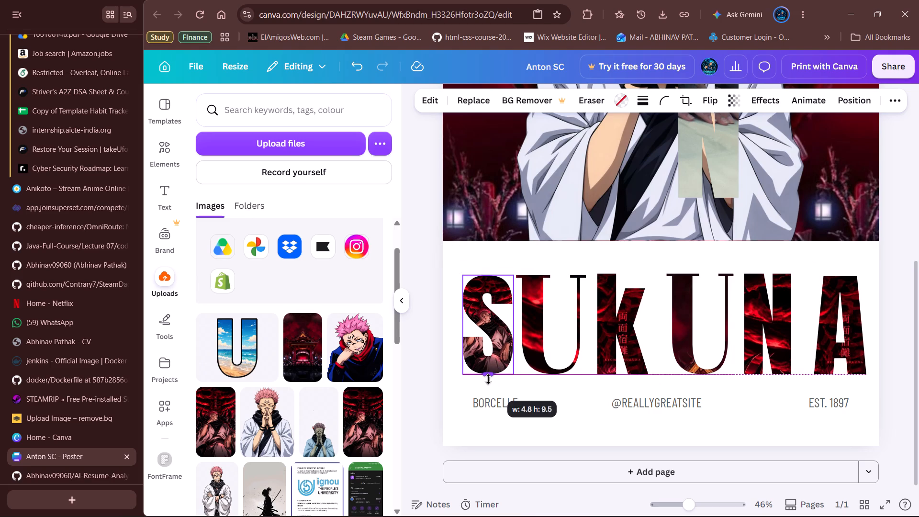
pyautogui.click(734, 391)
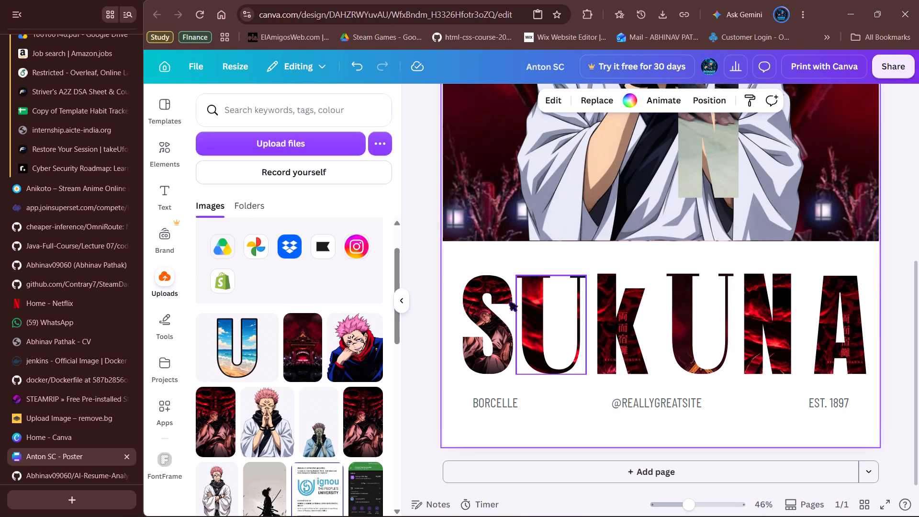
# Raise the top edges of the S and A frames slightly to line up with the other letters.
pyautogui.click(496, 296)
pyautogui.click(487, 277)
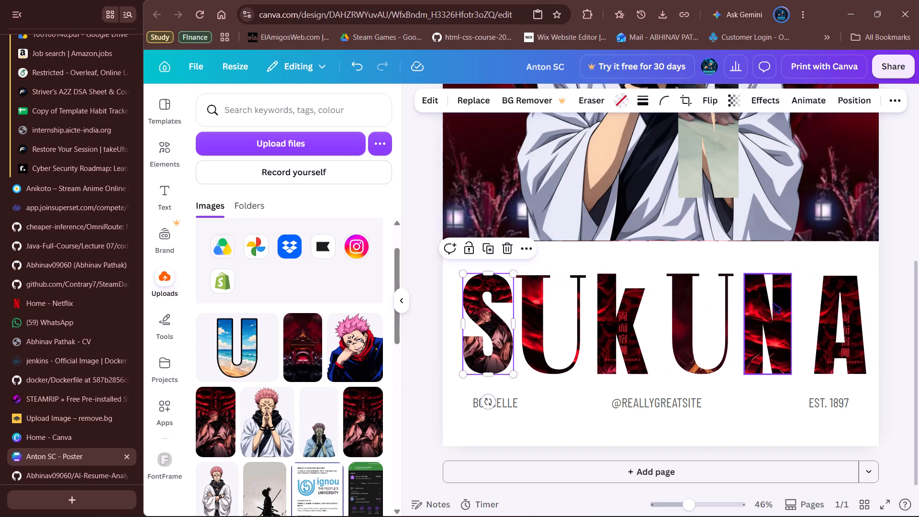
pyautogui.click(826, 300)
pyautogui.click(841, 276)
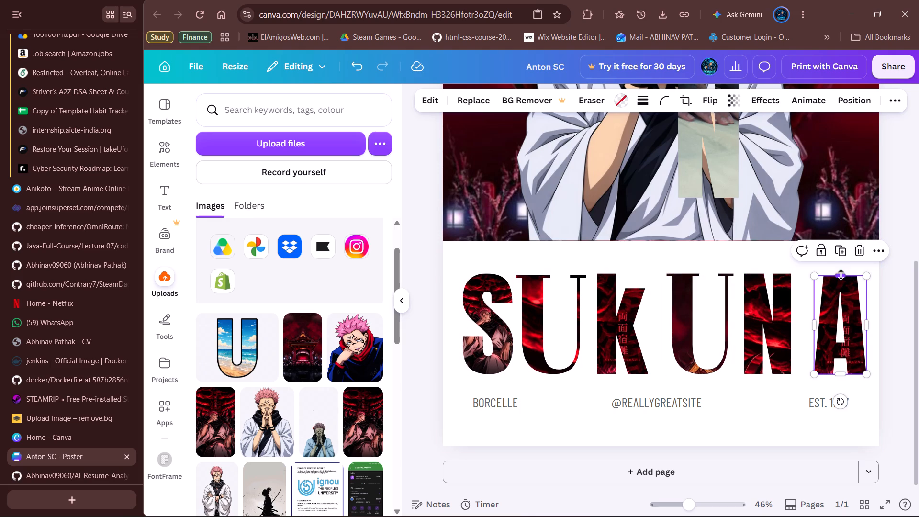
pyautogui.click(900, 316)
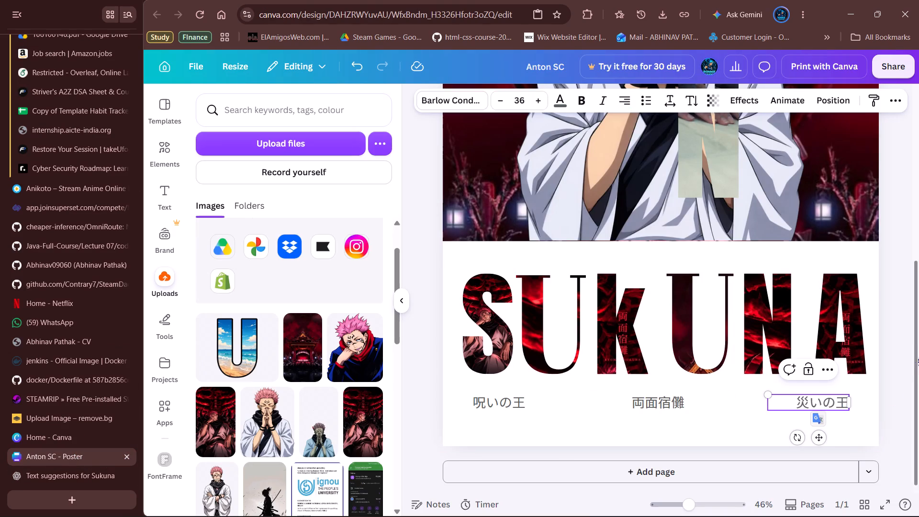
pyautogui.click(896, 350)
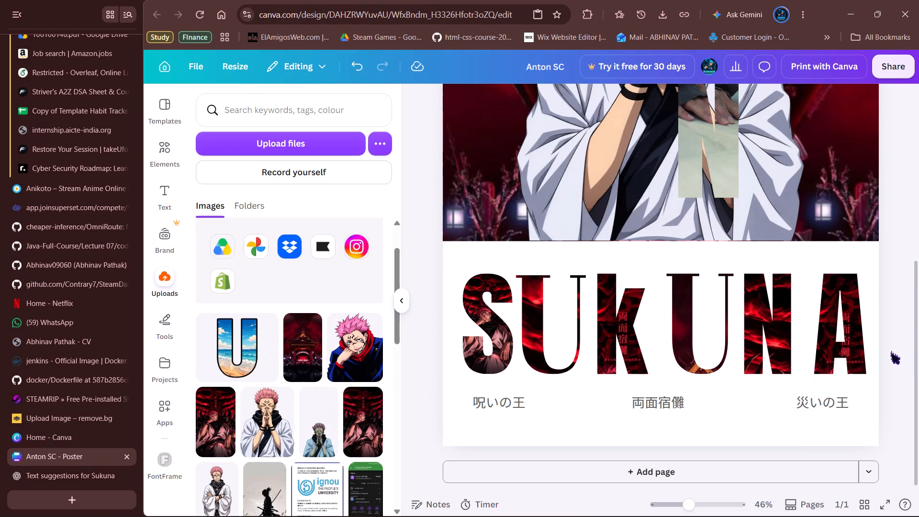
# Delete the leftover narrow image strip lying over the character's robe in the main picture.
pyautogui.scroll(4, 891, 350)
pyautogui.click(710, 380)
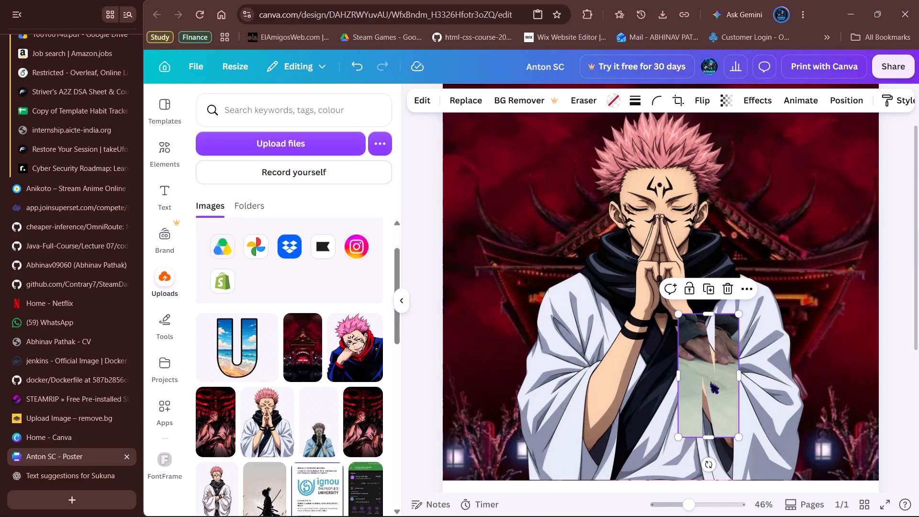
pyautogui.press('Delete')
pyautogui.click(734, 284)
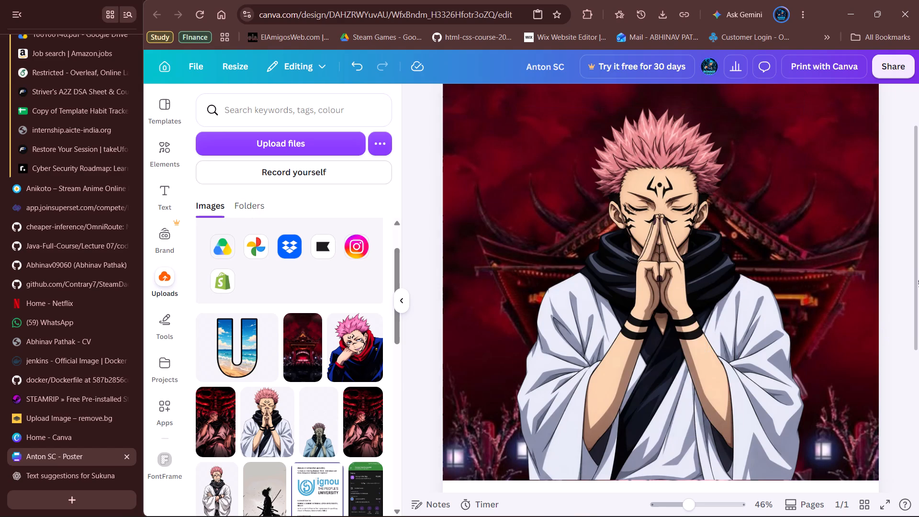
pyautogui.click(902, 275)
# Examine the whole poster at different magnifications, checking the picture, the SUKUNA lettering and the Japanese captions together.
pyautogui.keyDown('ctrl'); pyautogui.scroll(1, 896, 275); pyautogui.keyUp('ctrl')
pyautogui.keyDown('ctrl'); pyautogui.scroll(-2, 896, 275); pyautogui.keyUp('ctrl')
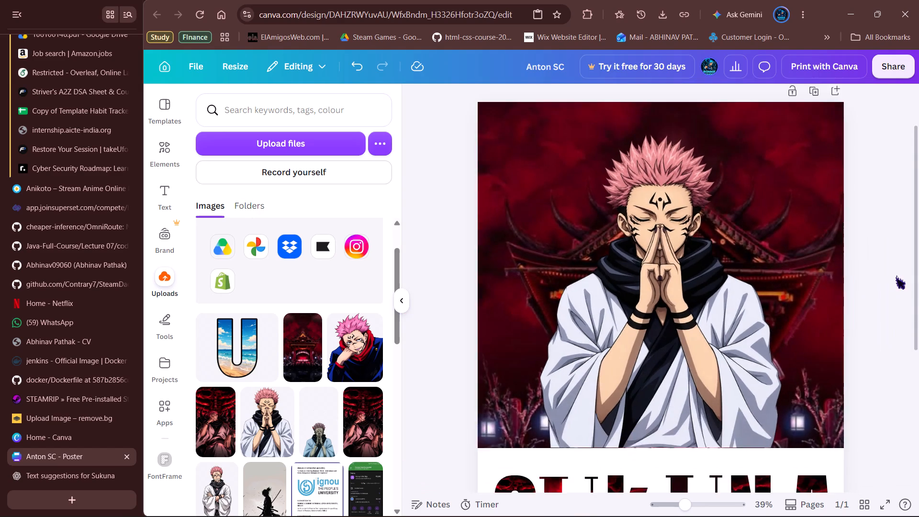
pyautogui.keyDown('ctrl'); pyautogui.scroll(-3, 896, 275); pyautogui.keyUp('ctrl')
pyautogui.scroll(2, 844, 303)
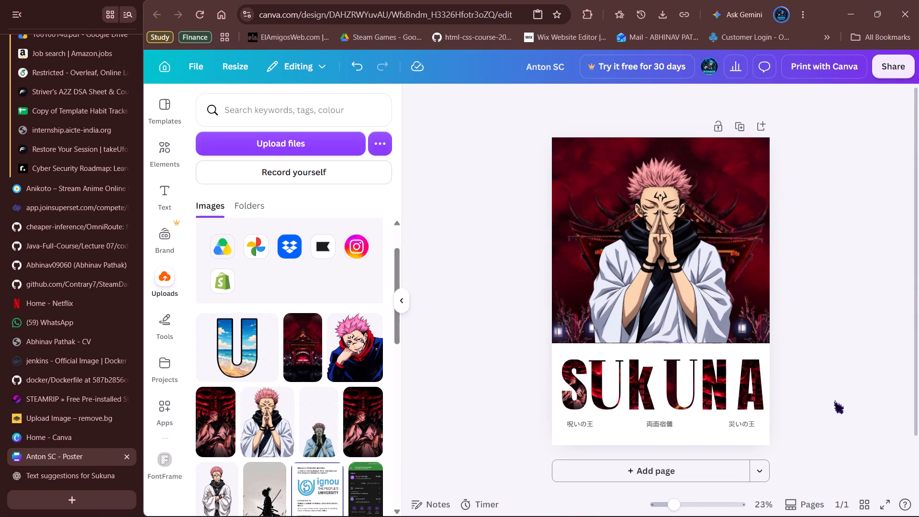
pyautogui.scroll(2, 819, 315)
pyautogui.scroll(-3, 823, 315)
pyautogui.keyDown('ctrl'); pyautogui.scroll(2, 823, 315); pyautogui.keyUp('ctrl')
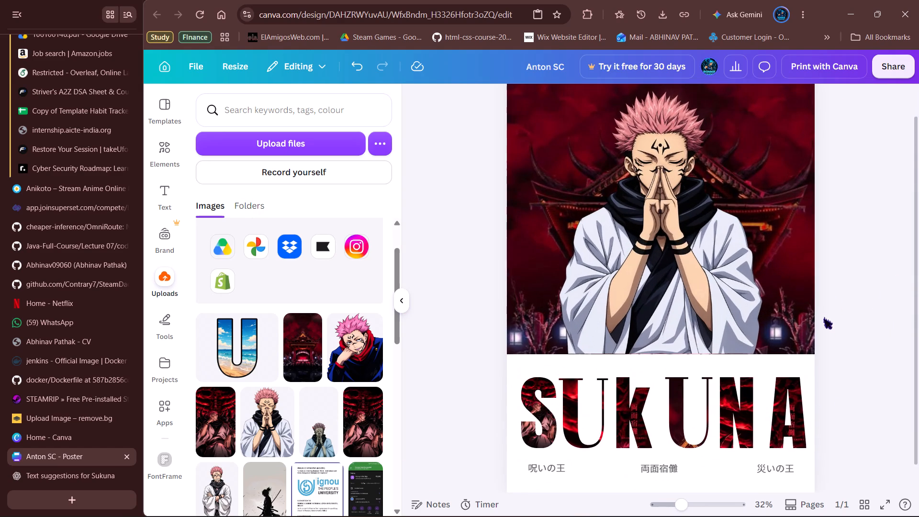
pyautogui.scroll(-1, 823, 315)
pyautogui.scroll(2, 823, 315)
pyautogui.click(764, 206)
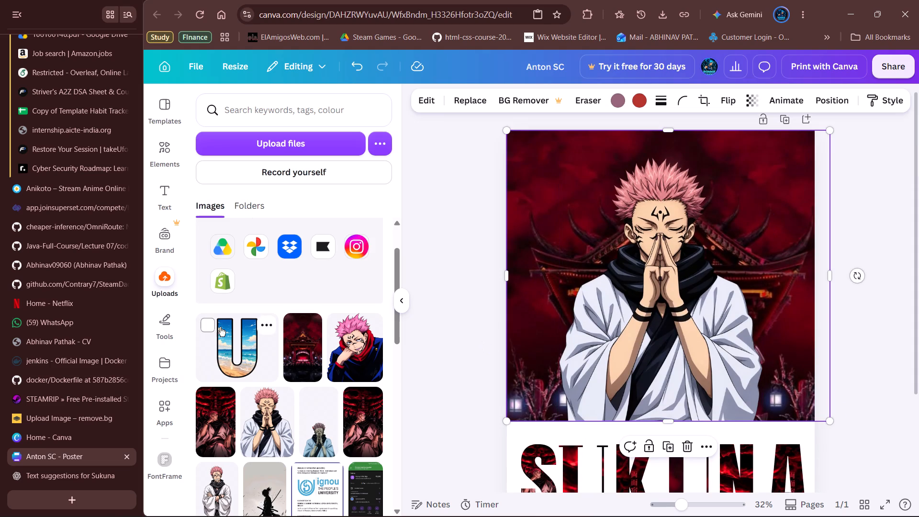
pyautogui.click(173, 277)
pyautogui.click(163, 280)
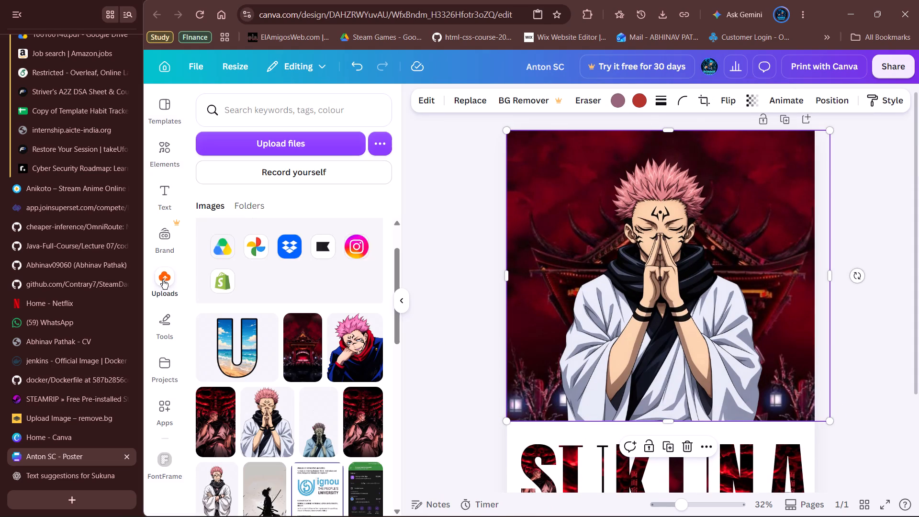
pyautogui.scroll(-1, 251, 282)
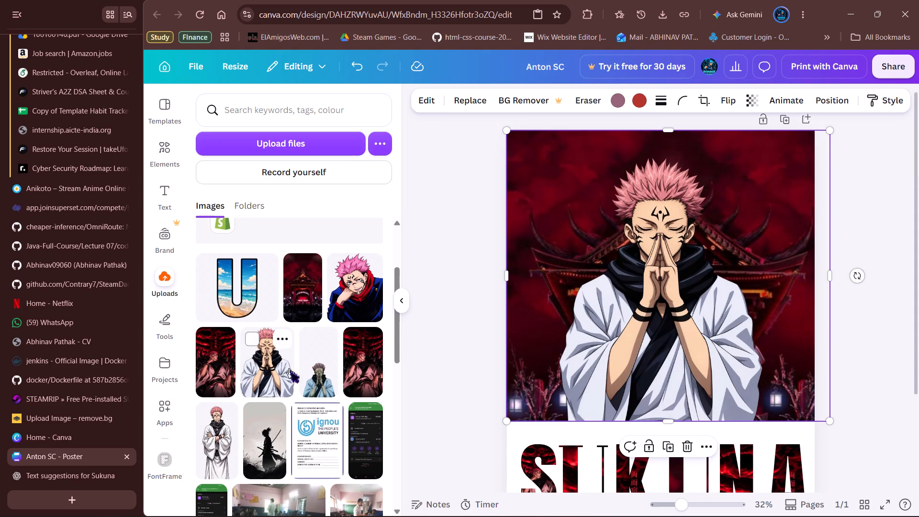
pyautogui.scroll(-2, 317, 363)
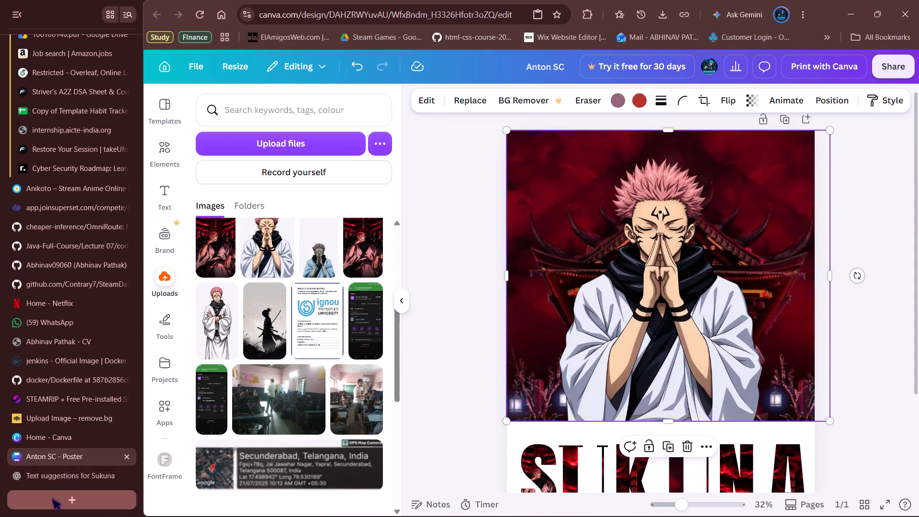
# Open Pinterest in a new browser tab and search it for "sukuna".
pyautogui.click(52, 495)
pyautogui.write('pin')
pyautogui.press('Return')
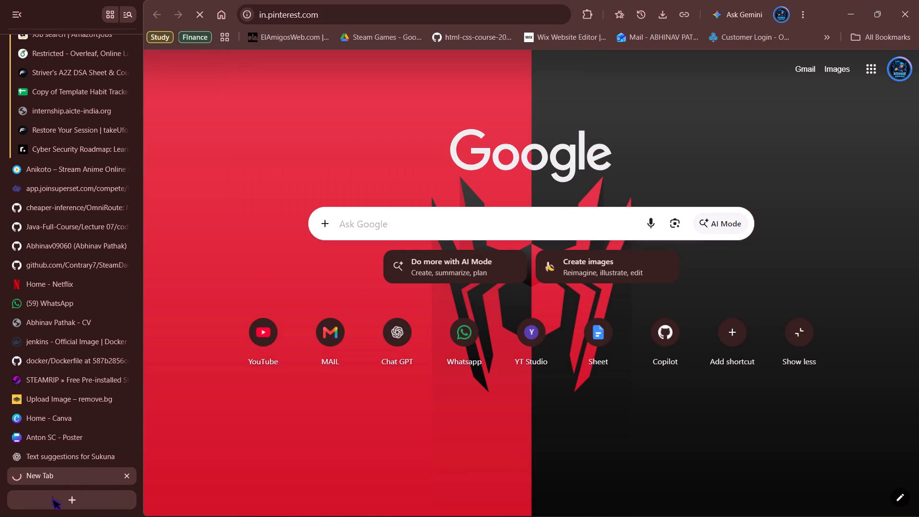
pyautogui.moveTo(84, 455); pyautogui.dragTo(84, 428)
pyautogui.click(64, 452)
pyautogui.click(128, 420)
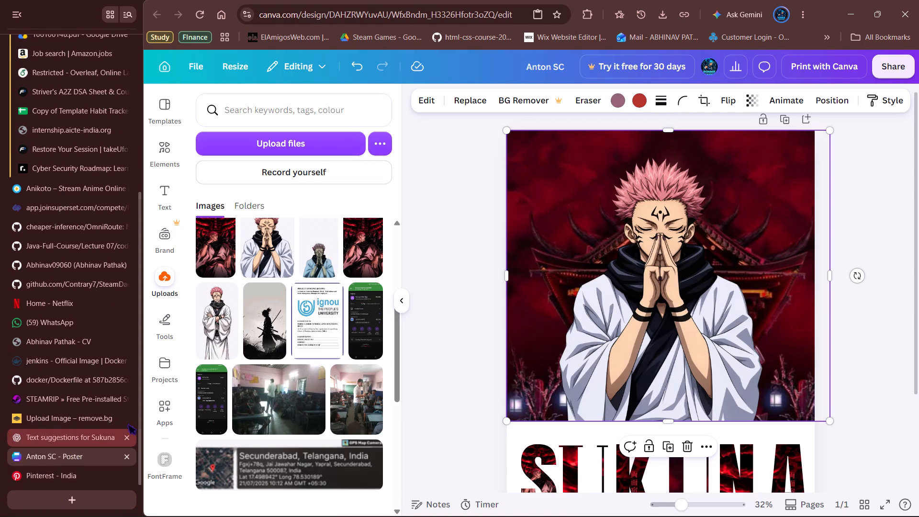
pyautogui.click(68, 472)
pyautogui.click(375, 75)
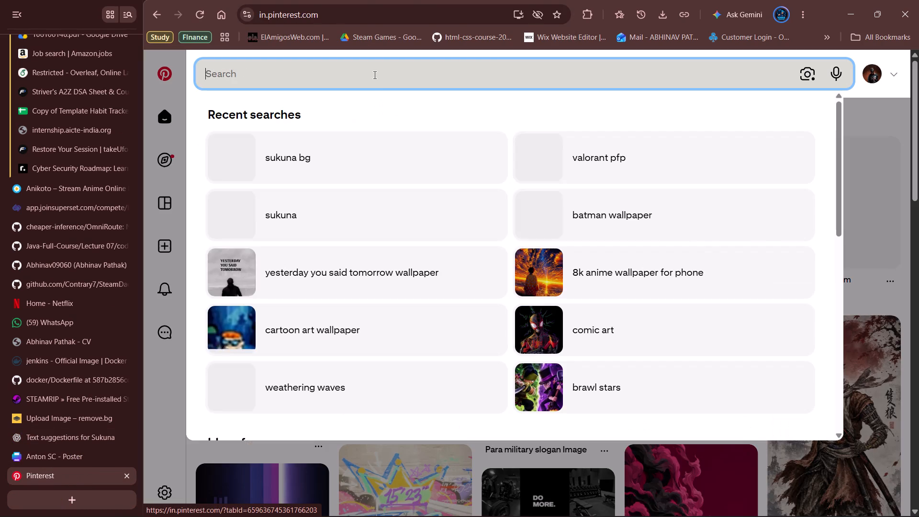
pyautogui.write('suku')
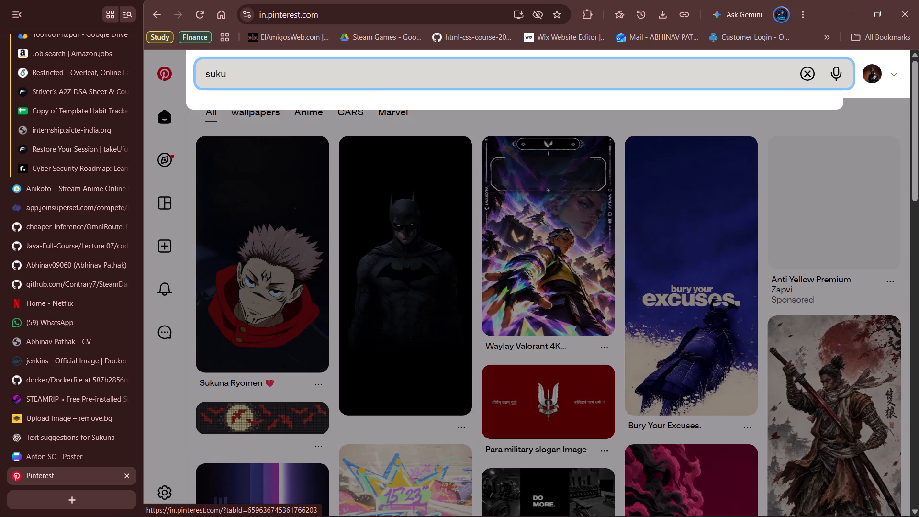
pyautogui.write('na')
pyautogui.press('Return')
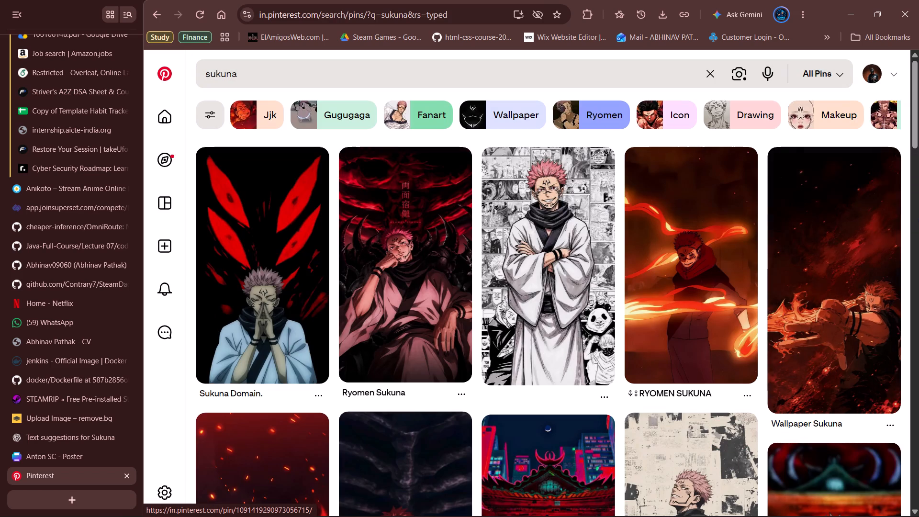
# Browse the Pinterest Sukuna results for artwork that could suit the poster.
pyautogui.scroll(-4, 352, 290)
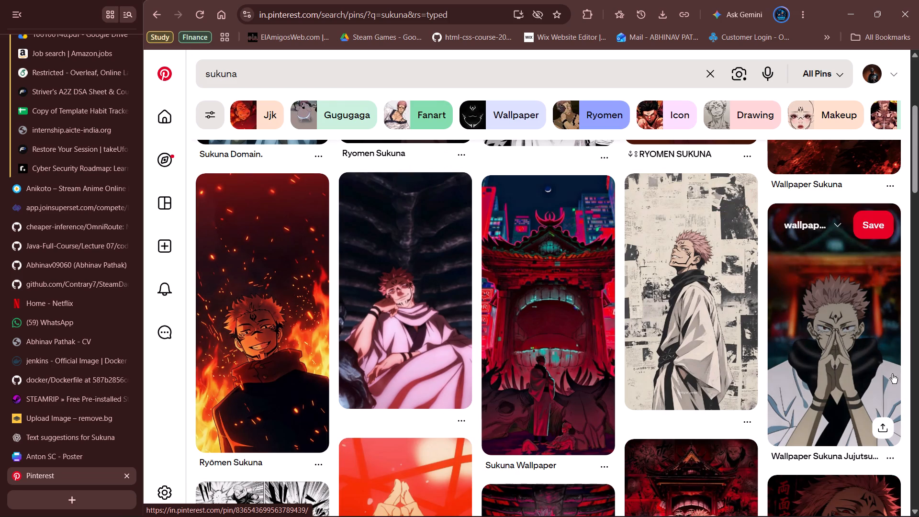
pyautogui.scroll(-3, 817, 307)
pyautogui.scroll(-1, 426, 354)
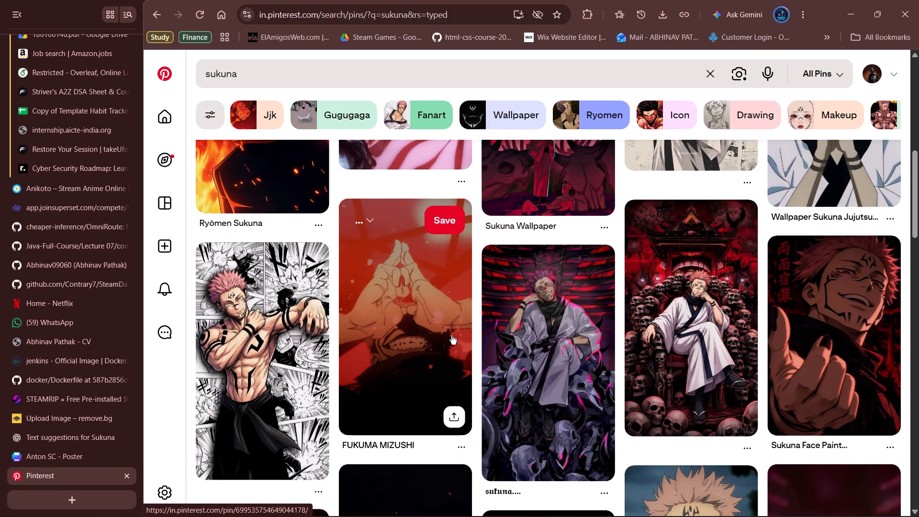
pyautogui.scroll(-1, 453, 335)
pyautogui.scroll(-3, 848, 214)
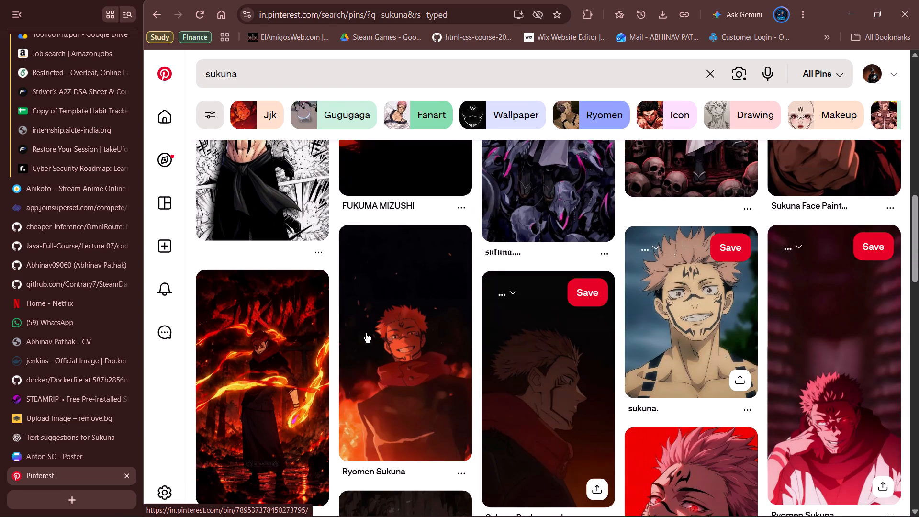
pyautogui.scroll(-3, 673, 321)
pyautogui.scroll(-2, 444, 368)
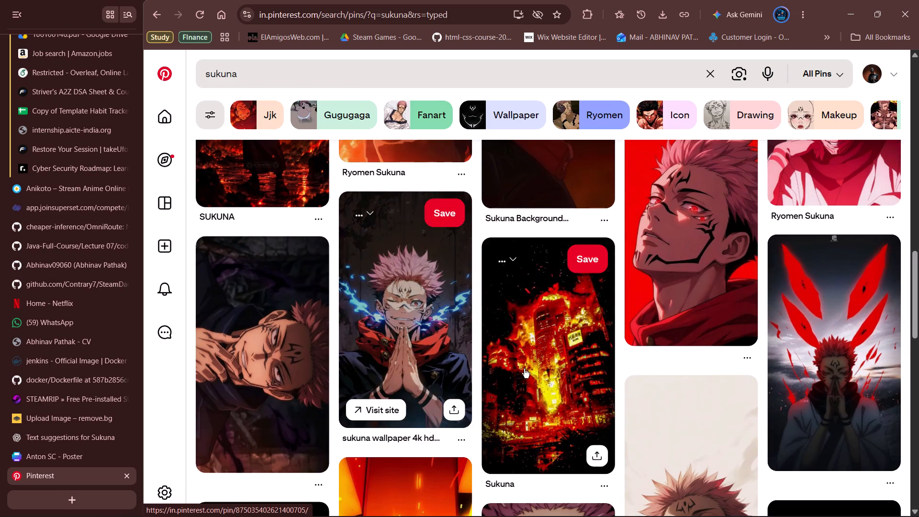
pyautogui.scroll(-3, 829, 287)
pyautogui.scroll(-2, 432, 369)
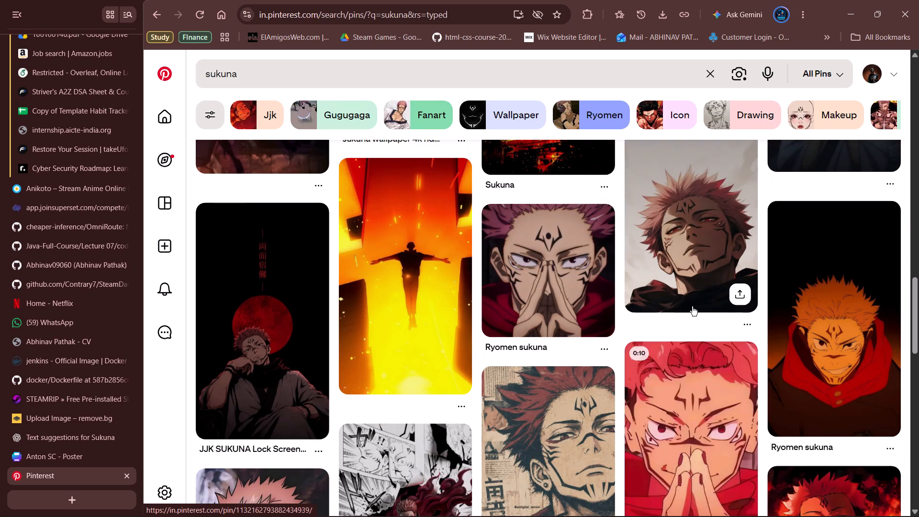
pyautogui.scroll(-1, 605, 311)
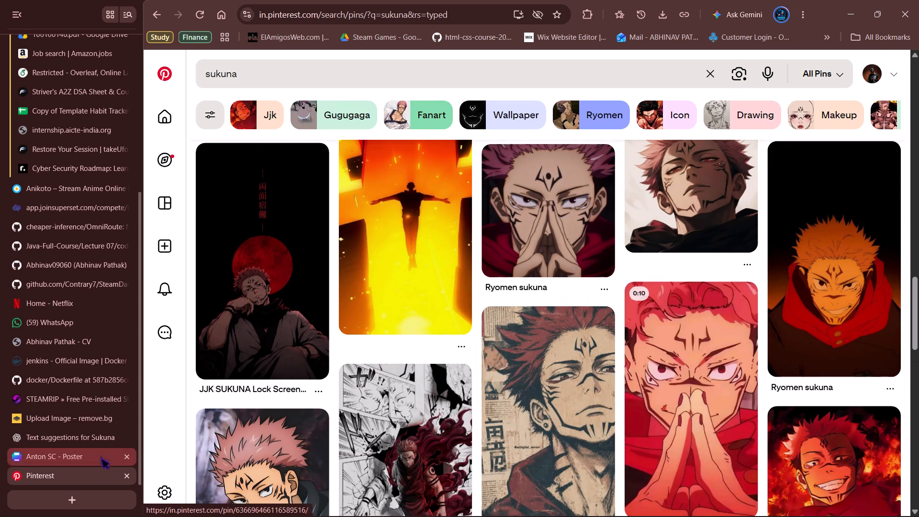
# Return to the Anton SC poster in Canva and examine the whole layout at different magnifications.
pyautogui.click(89, 451)
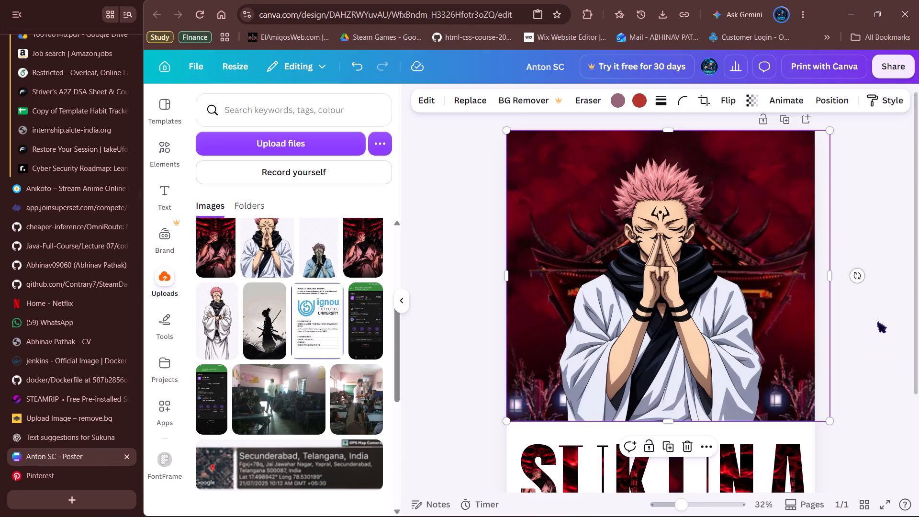
pyautogui.click(866, 319)
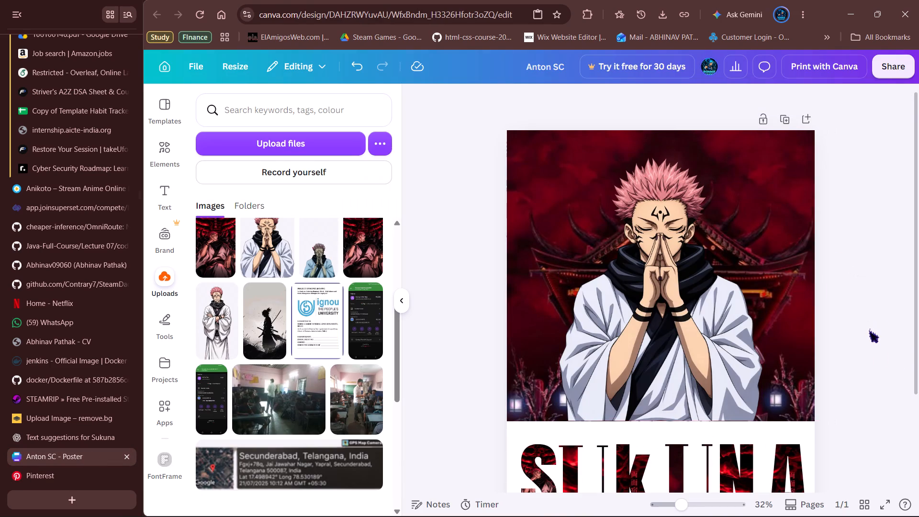
pyautogui.keyDown('ctrl'); pyautogui.scroll(-2, 869, 328); pyautogui.keyUp('ctrl')
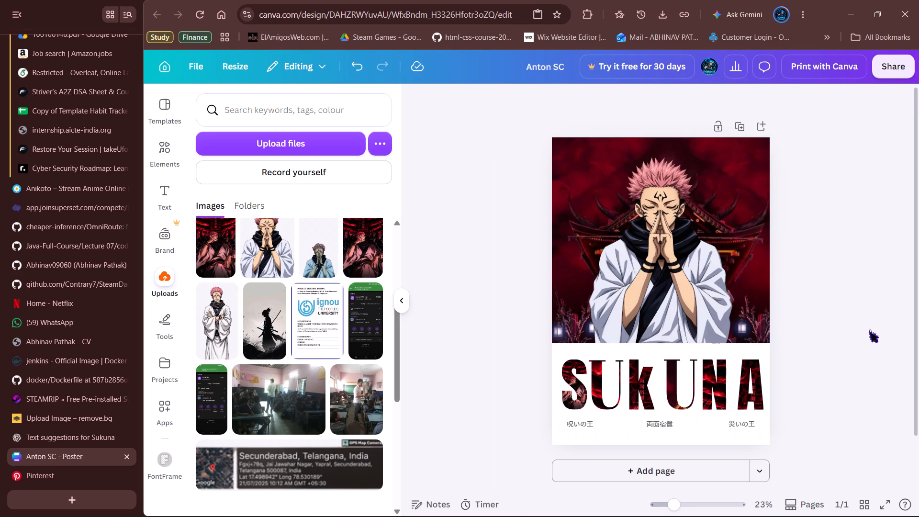
pyautogui.scroll(2, 869, 328)
pyautogui.keyDown('ctrl'); pyautogui.scroll(1, 878, 283); pyautogui.keyUp('ctrl')
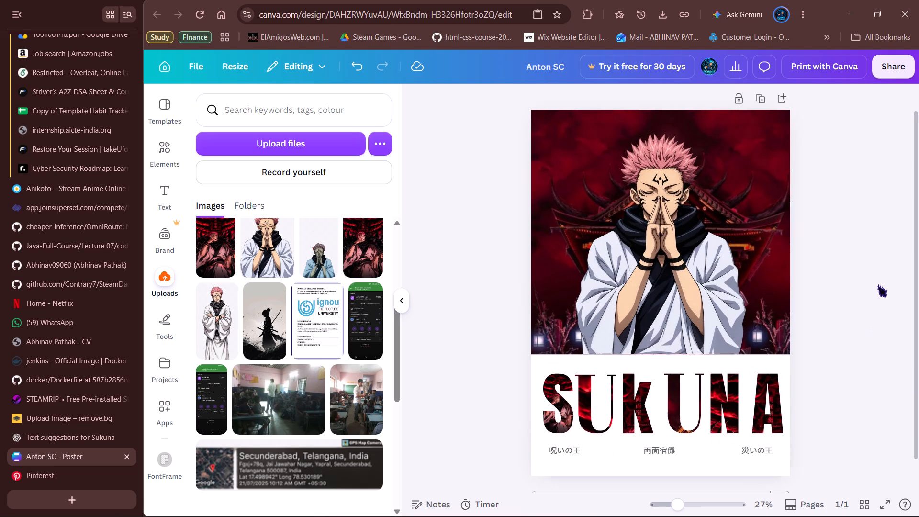
pyautogui.scroll(1, 878, 283)
# Browse more of the Pinterest Sukuna artwork and check it against the Canva poster.
pyautogui.click(25, 485)
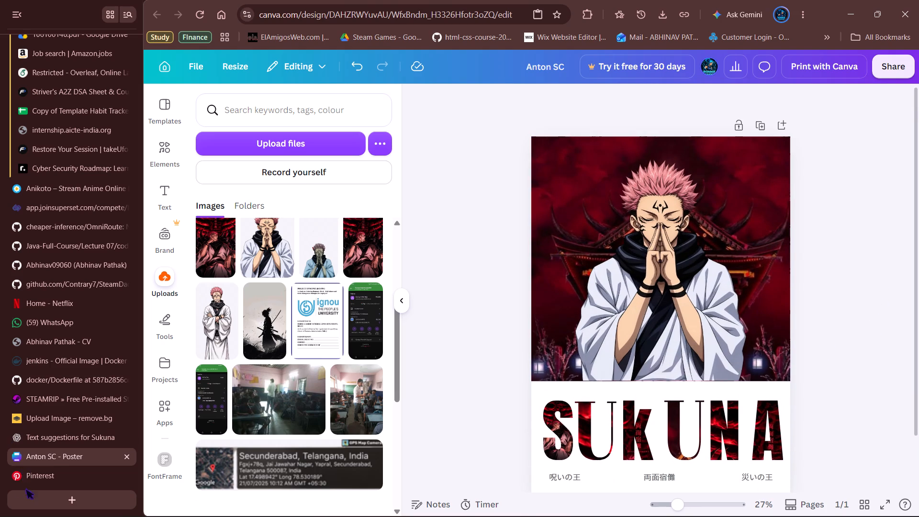
pyautogui.click(66, 474)
pyautogui.scroll(-2, 523, 297)
pyautogui.scroll(-2, 400, 357)
pyautogui.scroll(-3, 449, 354)
pyautogui.scroll(3, 403, 383)
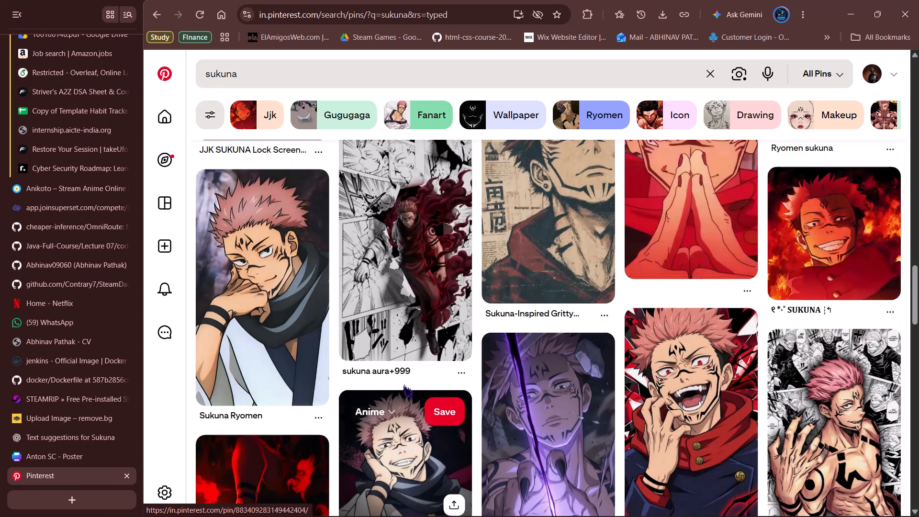
pyautogui.scroll(20, 449, 299)
pyautogui.scroll(1, 449, 299)
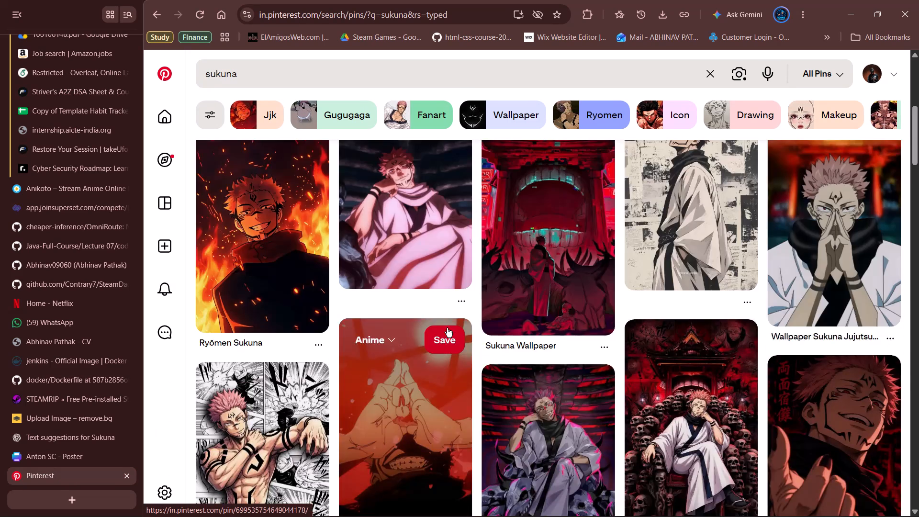
pyautogui.scroll(5, 447, 328)
pyautogui.scroll(-4, 447, 328)
pyautogui.click(65, 448)
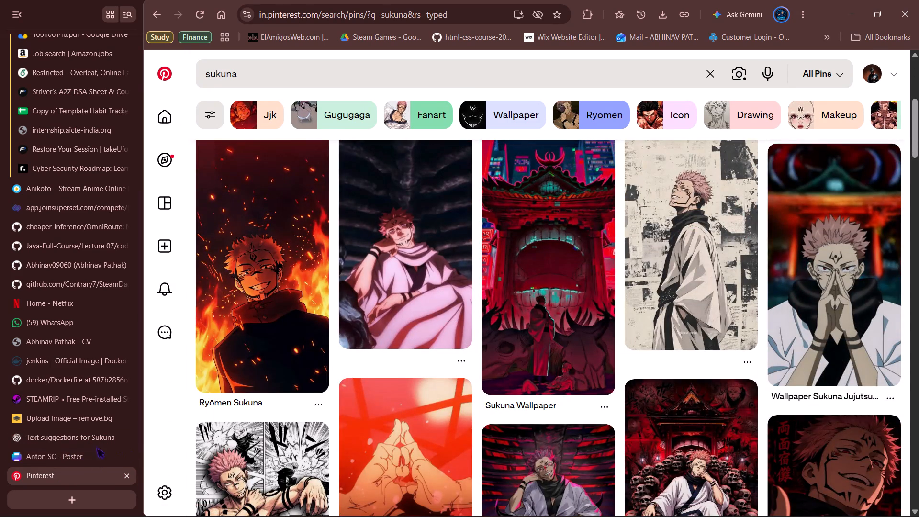
pyautogui.click(81, 457)
pyautogui.click(862, 226)
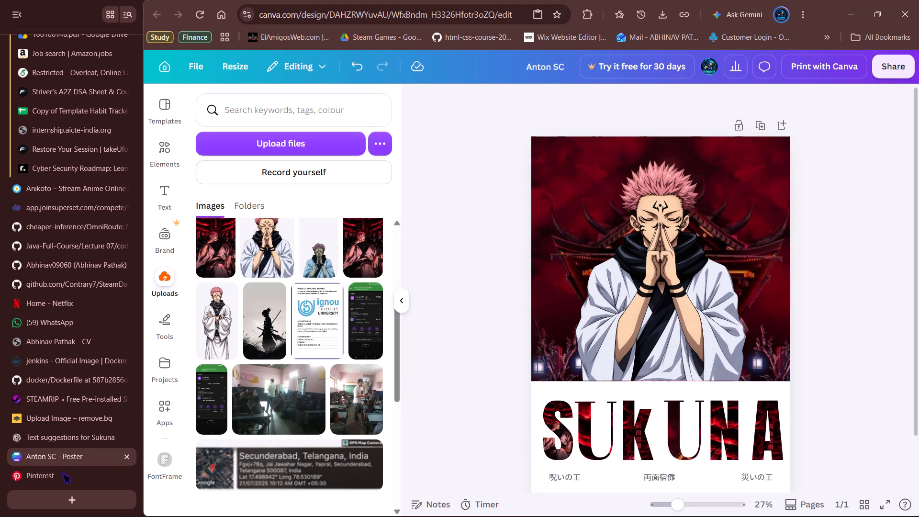
pyautogui.scroll(2, 283, 300)
# Search Pinterest for "sukuna comic background" and download the red-tinted manga collage with the diamond centre as Sukuna wallpaper.jpg.
pyautogui.click(56, 478)
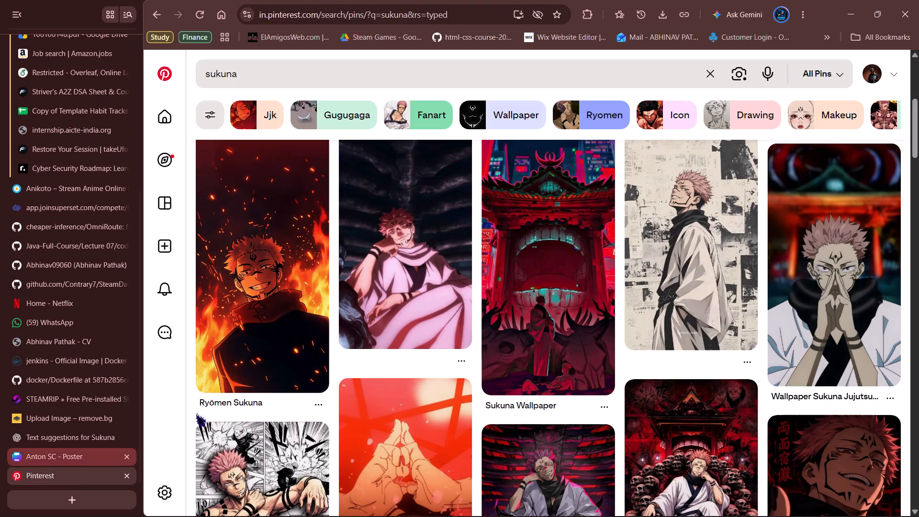
pyautogui.click(370, 88)
pyautogui.press('space')
pyautogui.write('comic back')
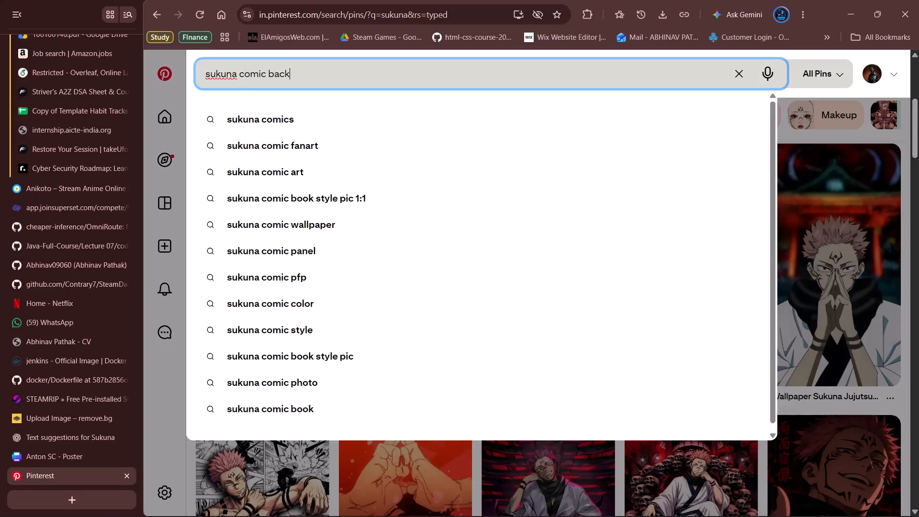
pyautogui.press('Down')
pyautogui.press('Return')
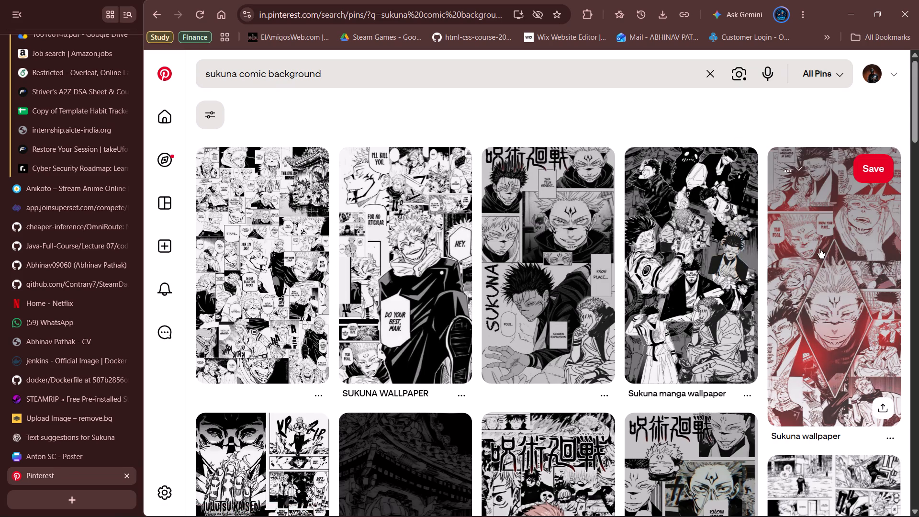
pyautogui.click(890, 437)
pyautogui.click(844, 392)
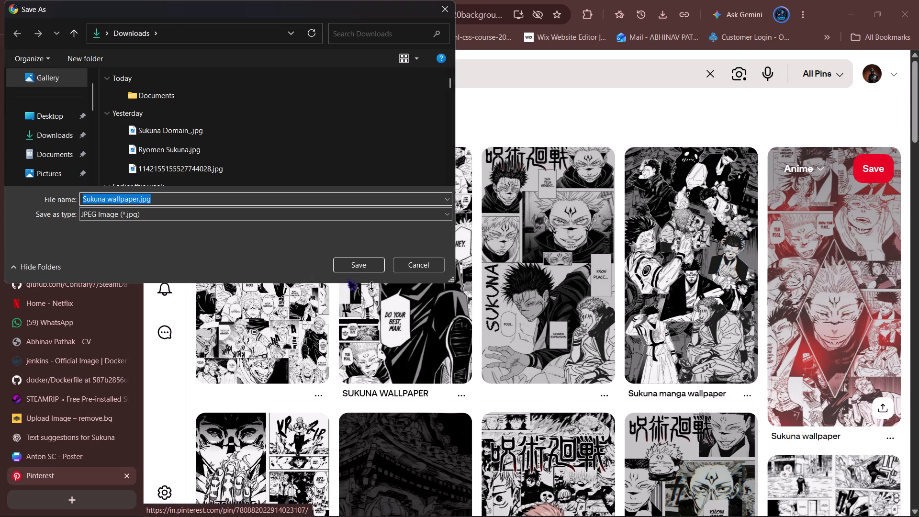
pyautogui.click(366, 261)
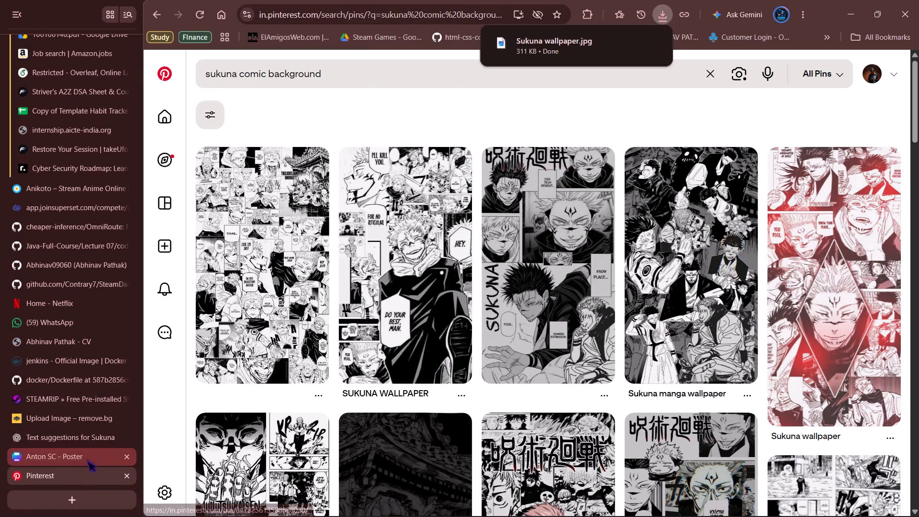
# Upload the downloaded Sukuna manga collage to the Canva poster's image library.
pyautogui.click(87, 458)
pyautogui.click(303, 141)
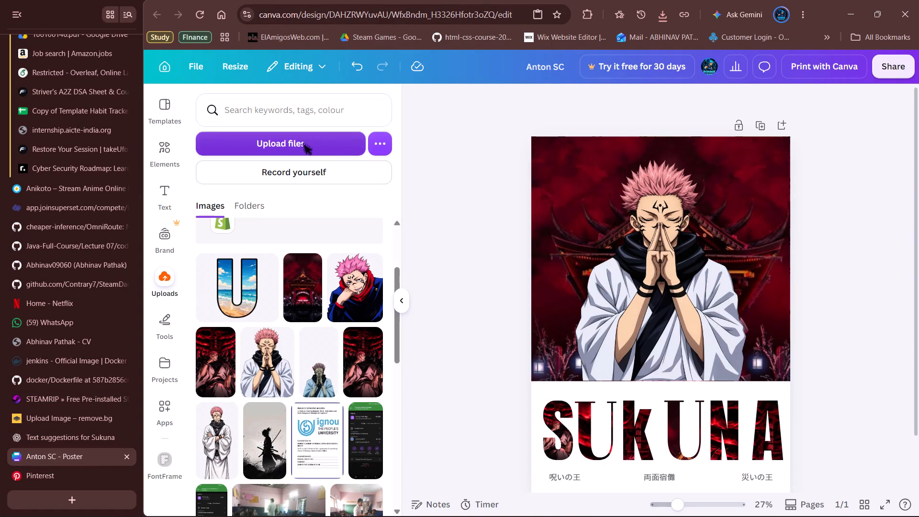
pyautogui.click(180, 90)
pyautogui.click(351, 270)
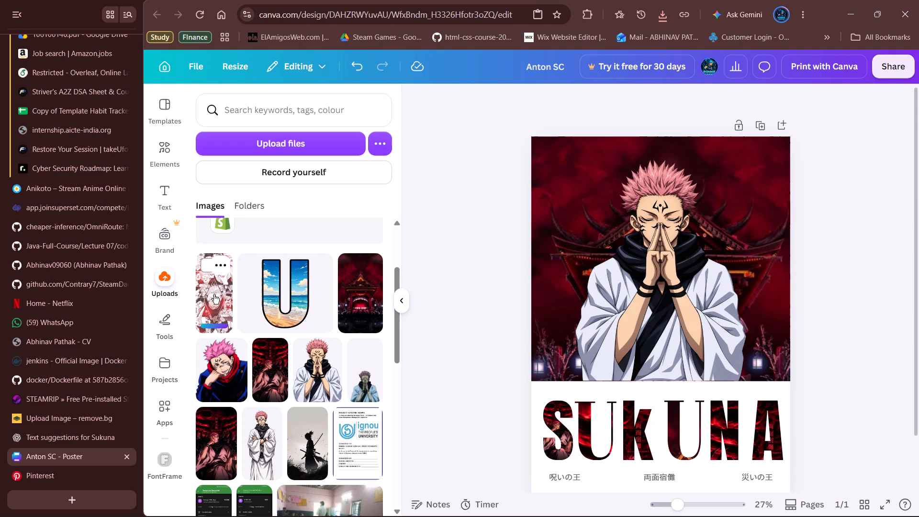
# Add the uploaded manga collage to the poster and resize it to about 27.5 by 38.7, ending at the red temple artwork's lower edge.
pyautogui.click(214, 294)
pyautogui.moveTo(657, 300); pyautogui.dragTo(606, 222)
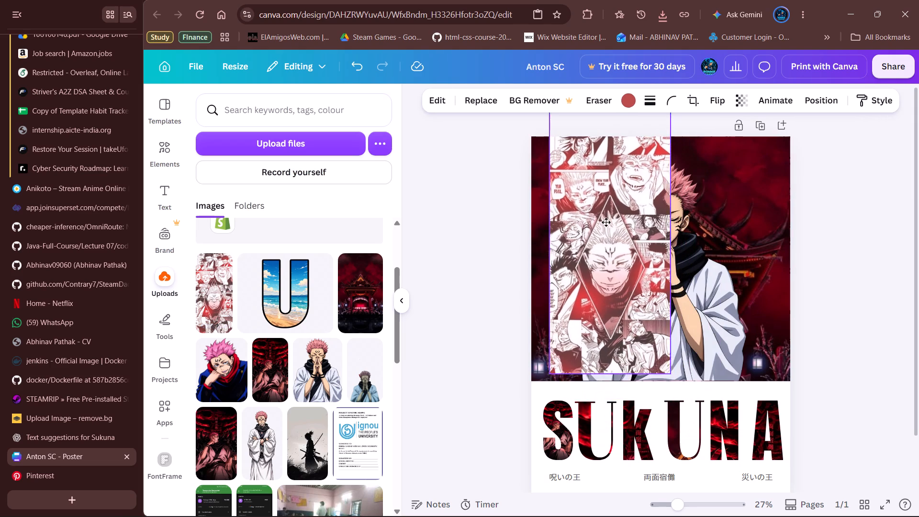
pyautogui.moveTo(606, 222); pyautogui.dragTo(636, 299)
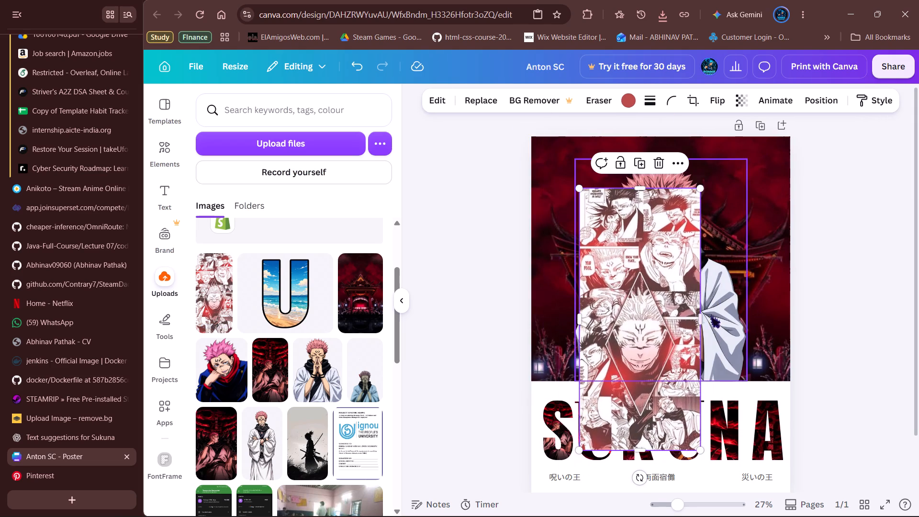
pyautogui.moveTo(698, 318); pyautogui.dragTo(727, 316)
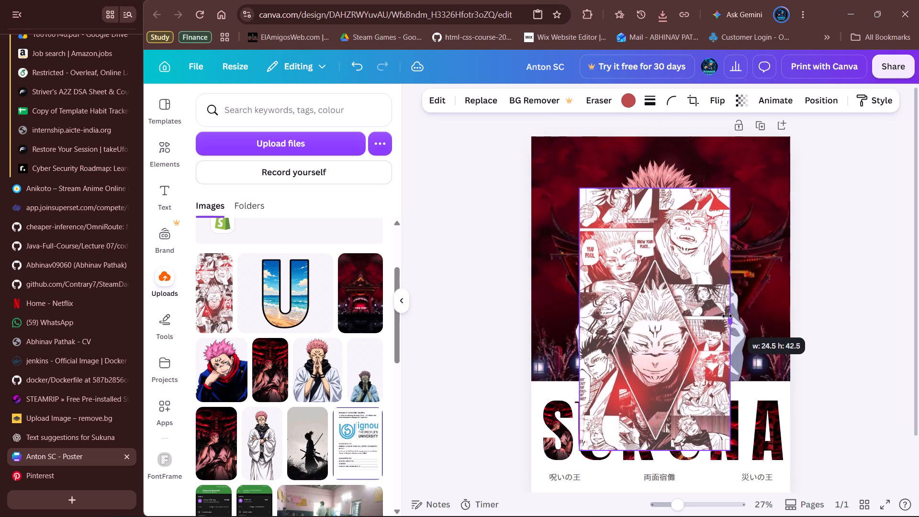
pyautogui.moveTo(727, 316); pyautogui.dragTo(722, 316)
pyautogui.moveTo(579, 190); pyautogui.dragTo(521, 148)
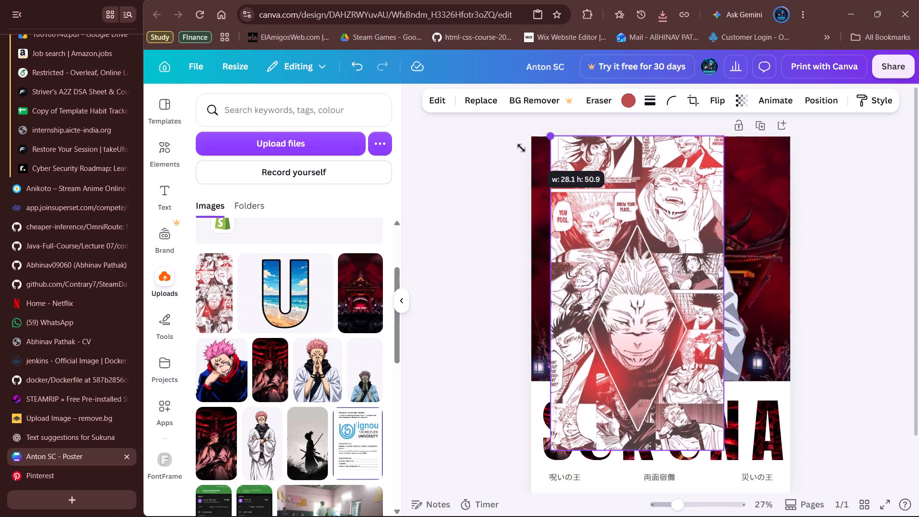
pyautogui.moveTo(521, 148); pyautogui.dragTo(536, 153)
pyautogui.moveTo(641, 452); pyautogui.dragTo(629, 381)
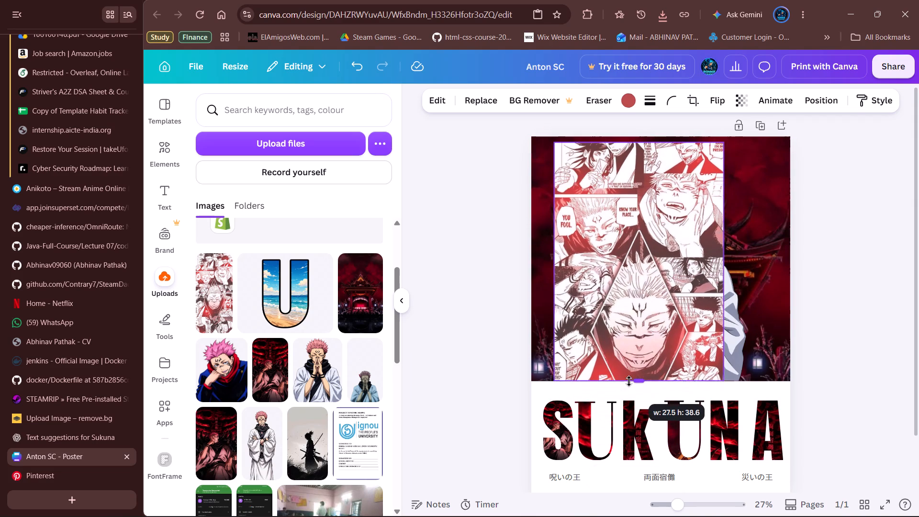
pyautogui.moveTo(629, 381); pyautogui.dragTo(629, 382)
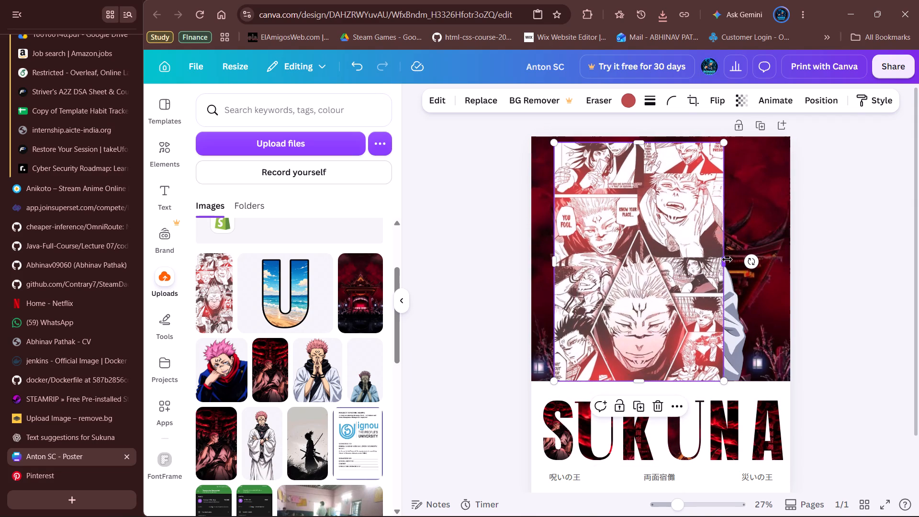
# Widen the manga collage on both sides to span the poster's full width, about 41.9.
pyautogui.moveTo(726, 261); pyautogui.dragTo(791, 260)
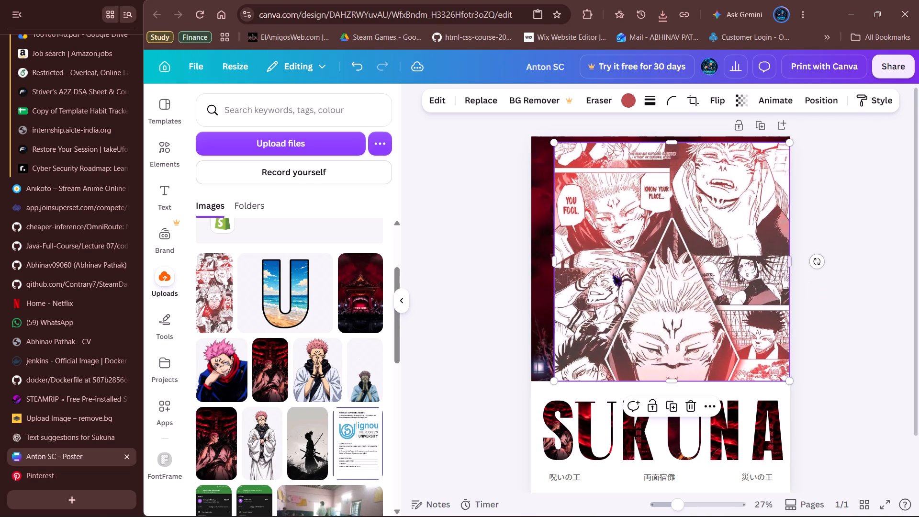
pyautogui.moveTo(554, 258); pyautogui.dragTo(533, 259)
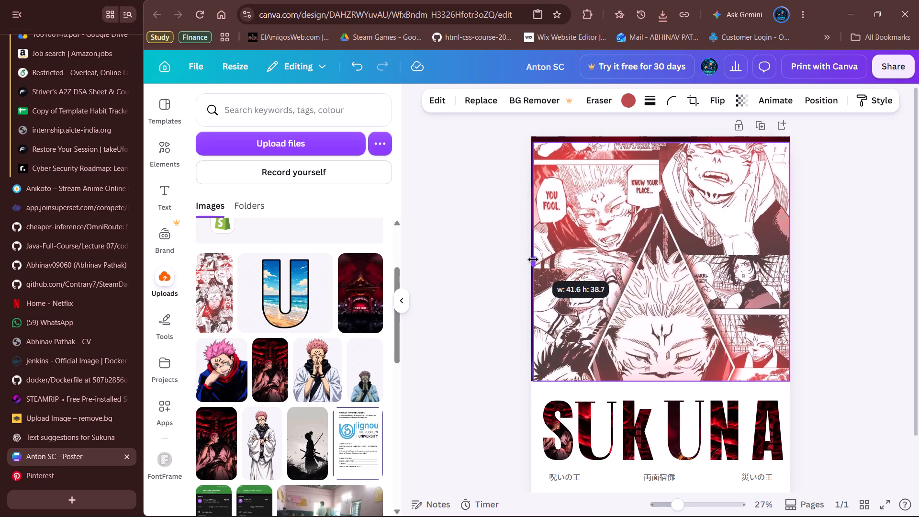
pyautogui.moveTo(533, 259); pyautogui.dragTo(528, 259)
pyautogui.scroll(-1, 661, 270)
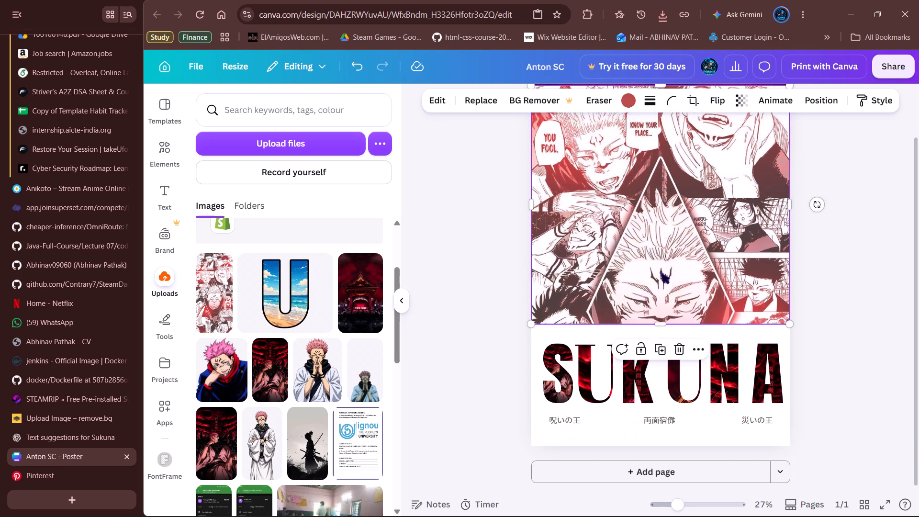
pyautogui.scroll(1, 661, 270)
pyautogui.scroll(5, 841, 302)
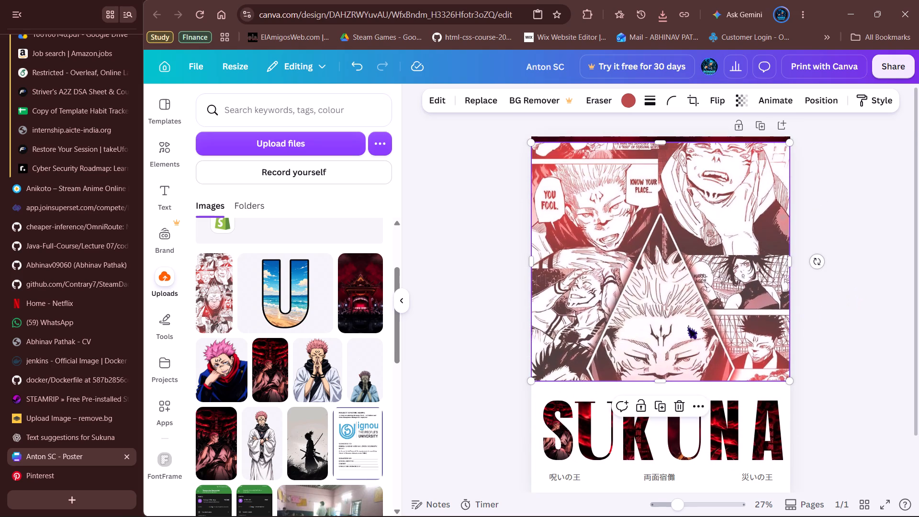
pyautogui.scroll(3, 856, 233)
pyautogui.click(658, 144)
pyautogui.click(831, 280)
# Shift the collage up past the poster's top edge and extend its bottom to the temple artwork's lower edge, framing the diamond portrait.
pyautogui.moveTo(696, 291); pyautogui.dragTo(693, 274)
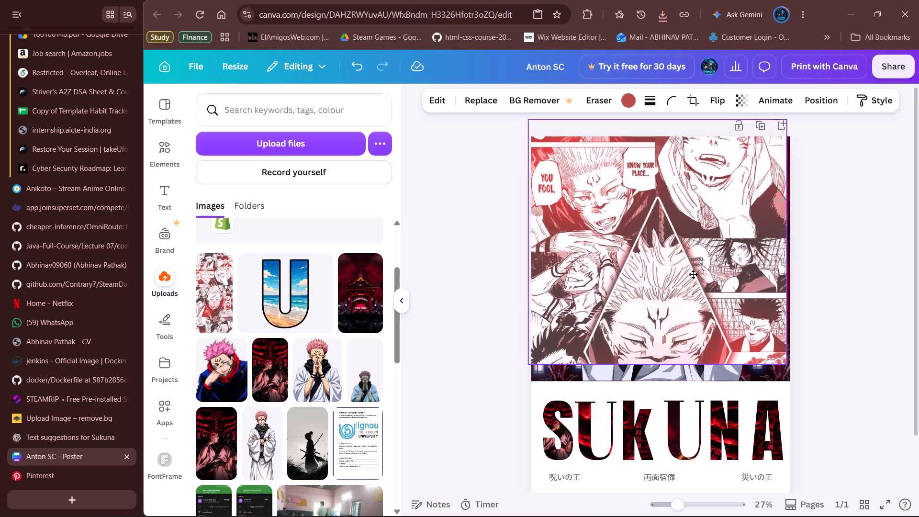
pyautogui.moveTo(693, 274); pyautogui.dragTo(697, 147)
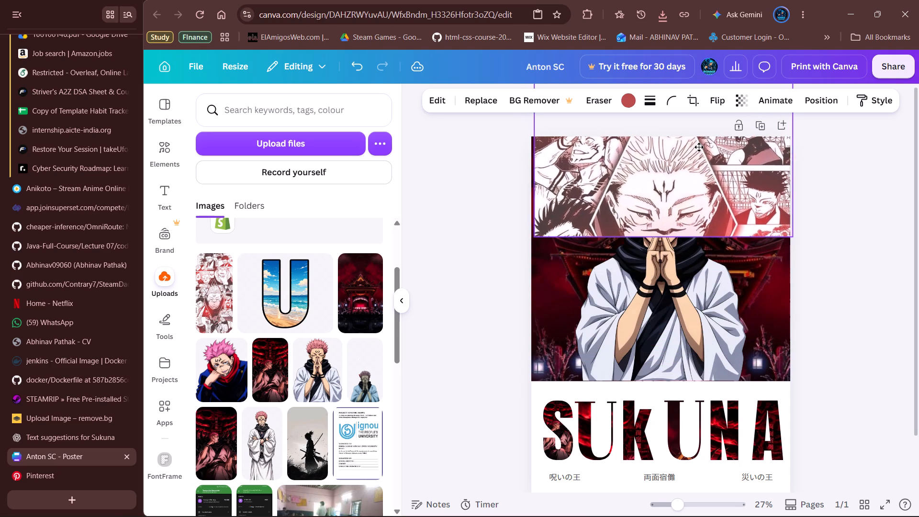
pyautogui.moveTo(697, 147); pyautogui.dragTo(697, 141)
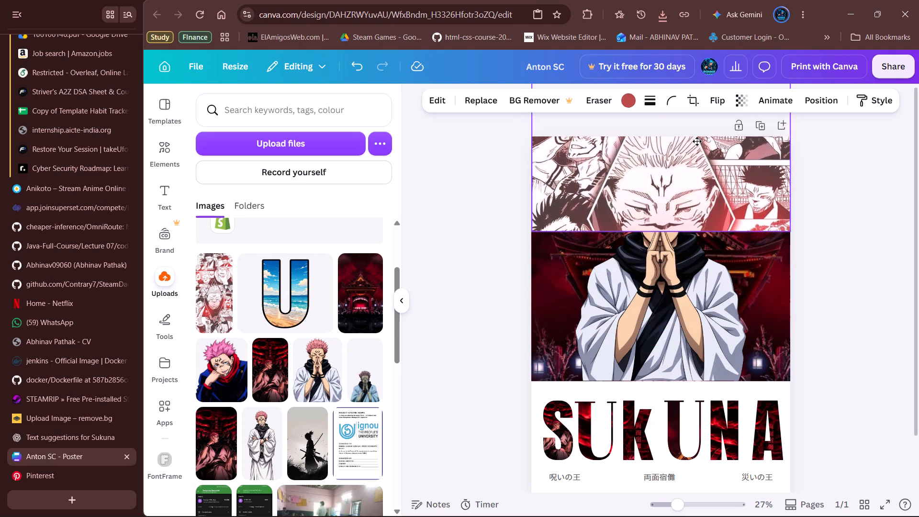
pyautogui.moveTo(697, 141); pyautogui.dragTo(695, 135)
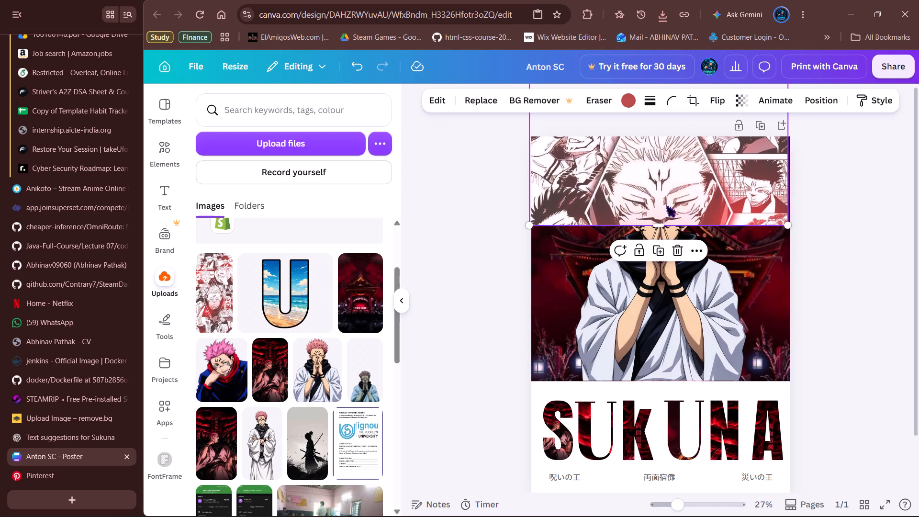
pyautogui.moveTo(658, 226); pyautogui.dragTo(651, 383)
pyautogui.click(838, 295)
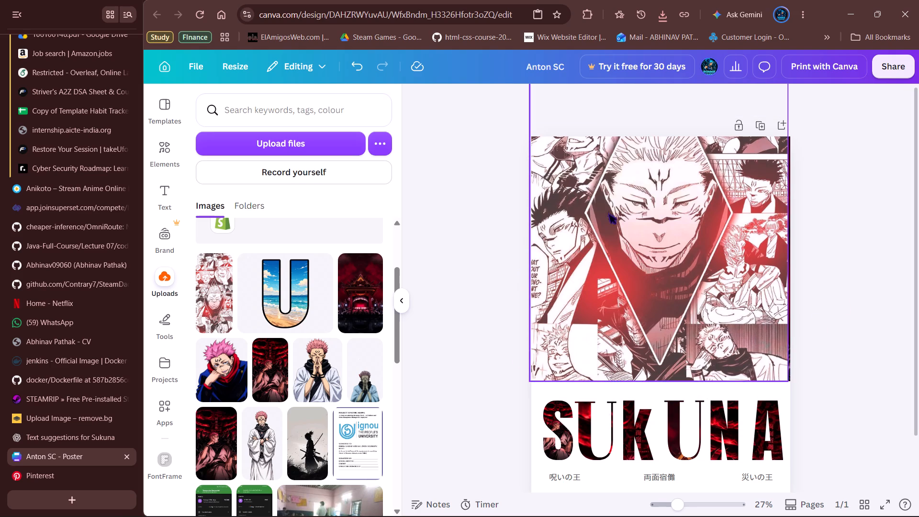
pyautogui.rightClick(608, 210)
pyautogui.scroll(5, 836, 261)
pyautogui.click(849, 258)
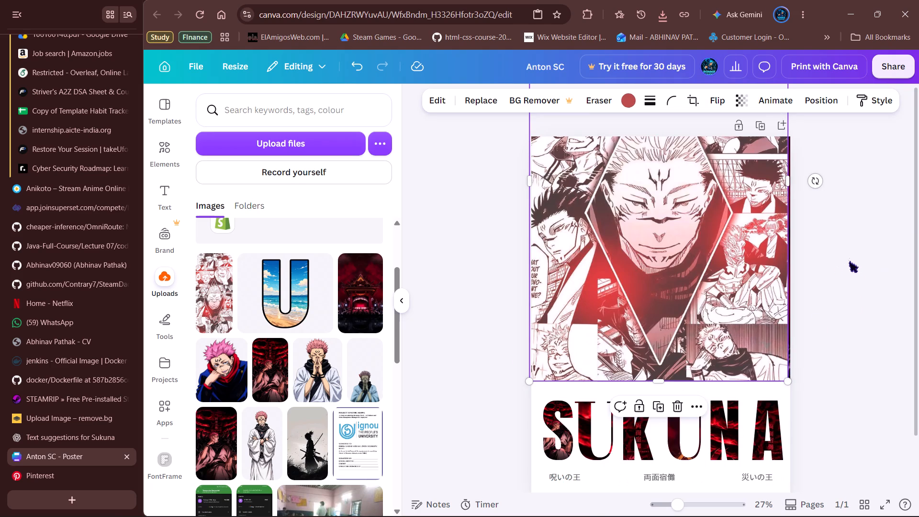
pyautogui.scroll(3, 849, 258)
# Crop off the collage's overflowing upper part and refit it from the poster's top edge down to the white title area.
pyautogui.moveTo(715, 186); pyautogui.dragTo(706, 374)
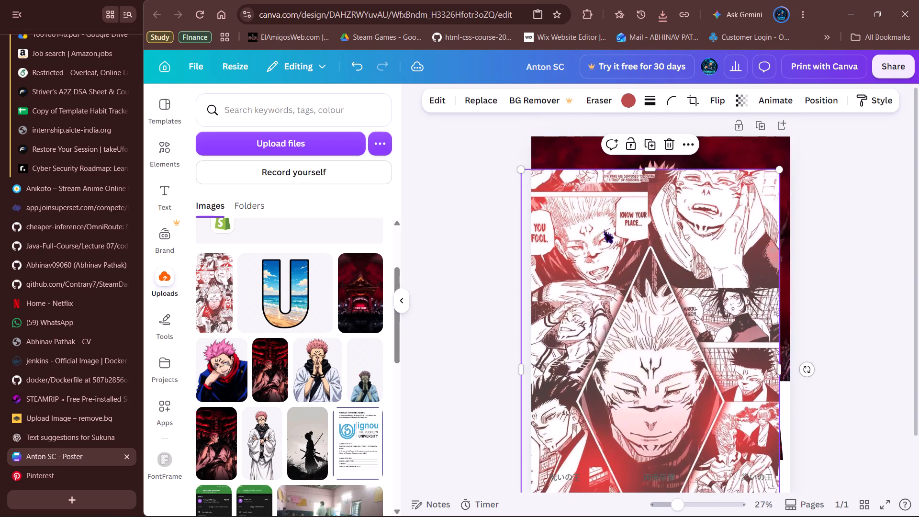
pyautogui.moveTo(651, 168); pyautogui.dragTo(650, 323)
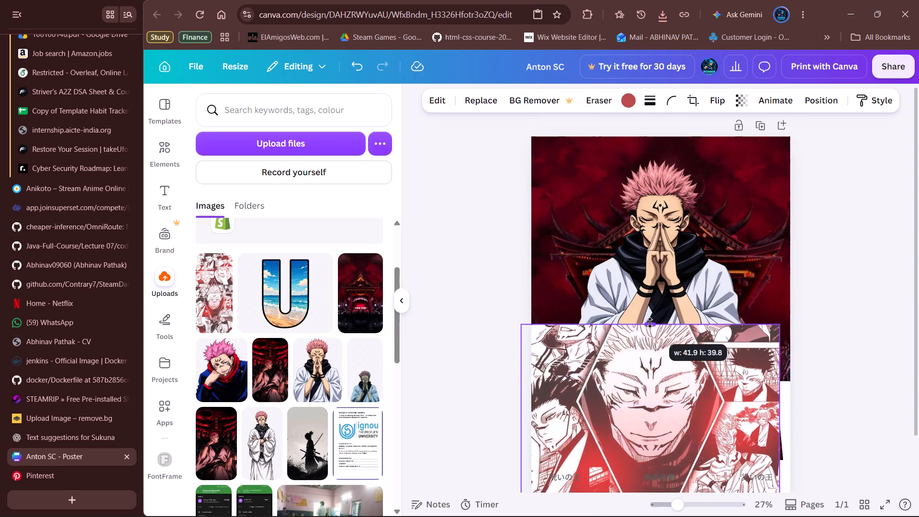
pyautogui.moveTo(650, 323); pyautogui.dragTo(647, 348)
pyautogui.moveTo(668, 424); pyautogui.dragTo(674, 215)
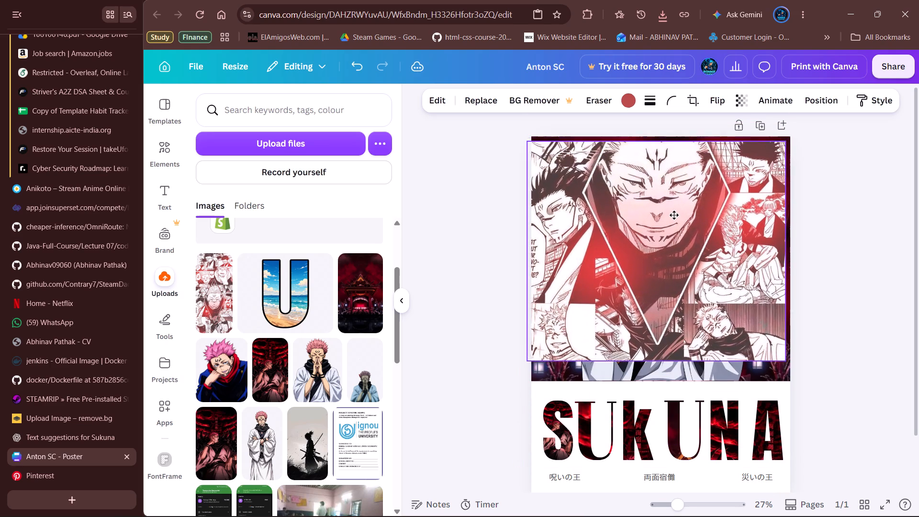
pyautogui.moveTo(674, 215); pyautogui.dragTo(678, 206)
pyautogui.moveTo(660, 354); pyautogui.dragTo(660, 383)
pyautogui.click(843, 311)
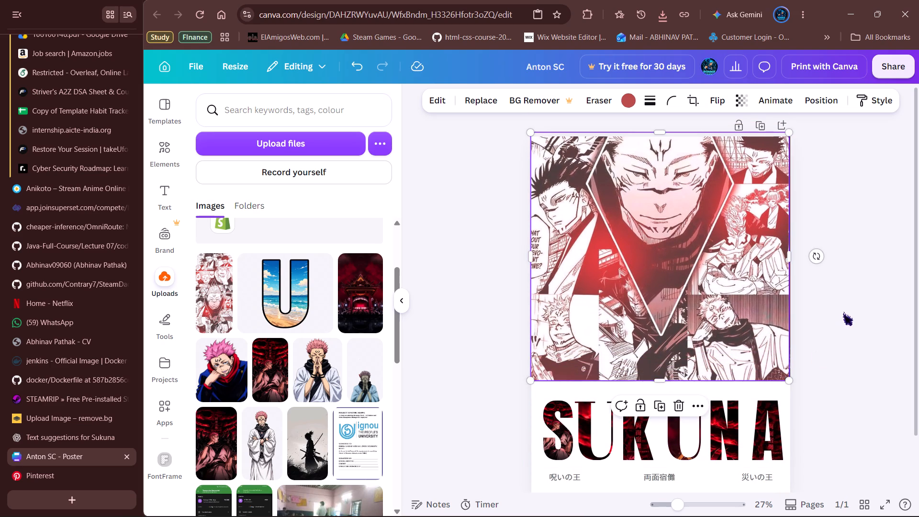
pyautogui.click(741, 281)
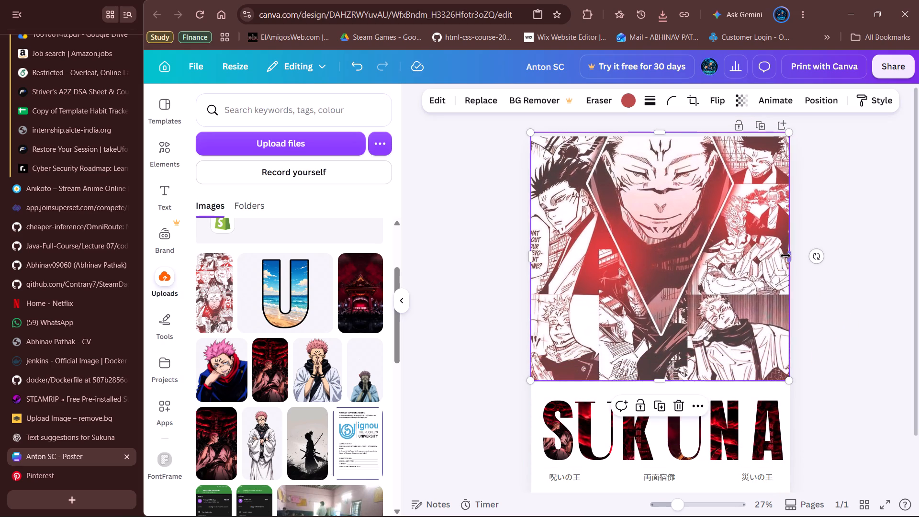
pyautogui.click(785, 256)
pyautogui.click(832, 305)
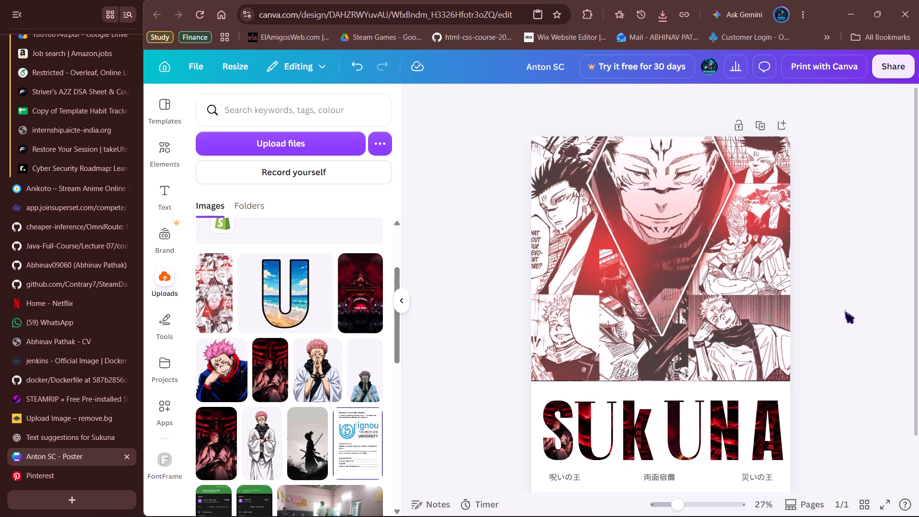
# Reorder the collage layer to sit behind the Sukuna cutout and lettering, directly above the red temple artwork, and check the layout.
pyautogui.rightClick(594, 222)
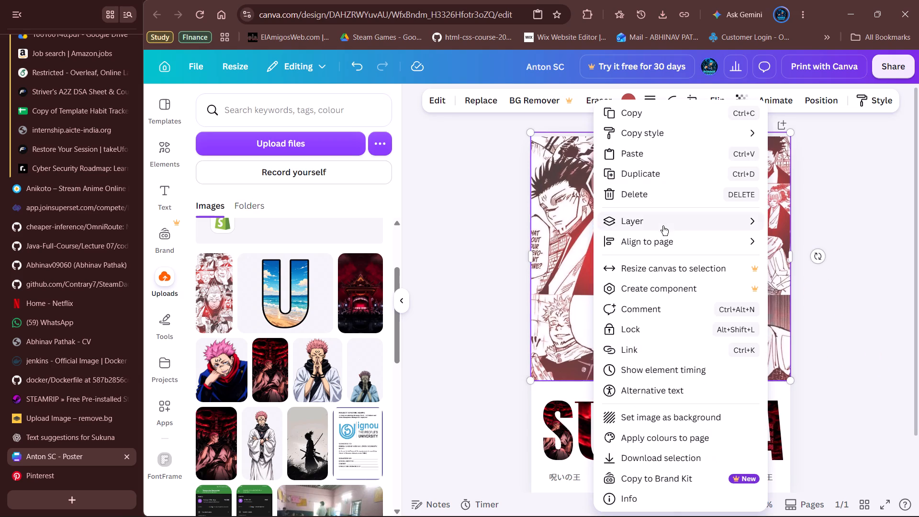
pyautogui.click(663, 222)
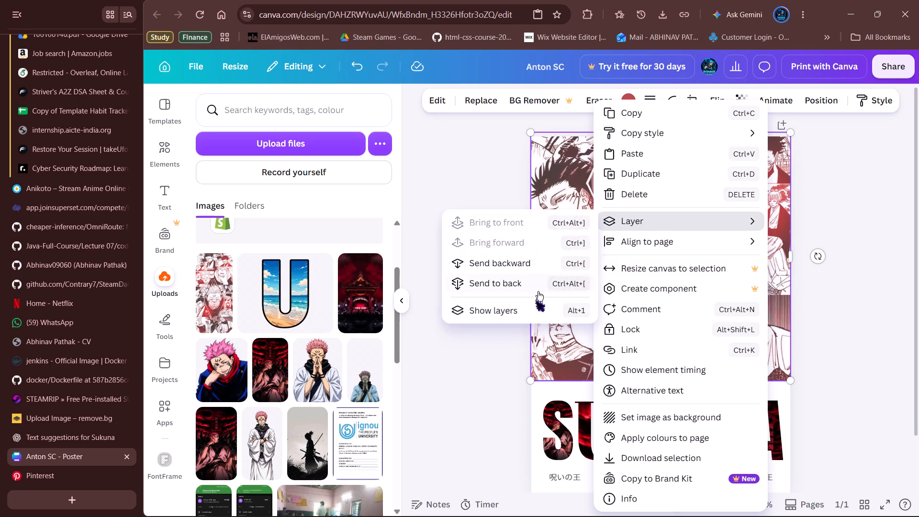
pyautogui.click(531, 303)
pyautogui.scroll(-1, 293, 303)
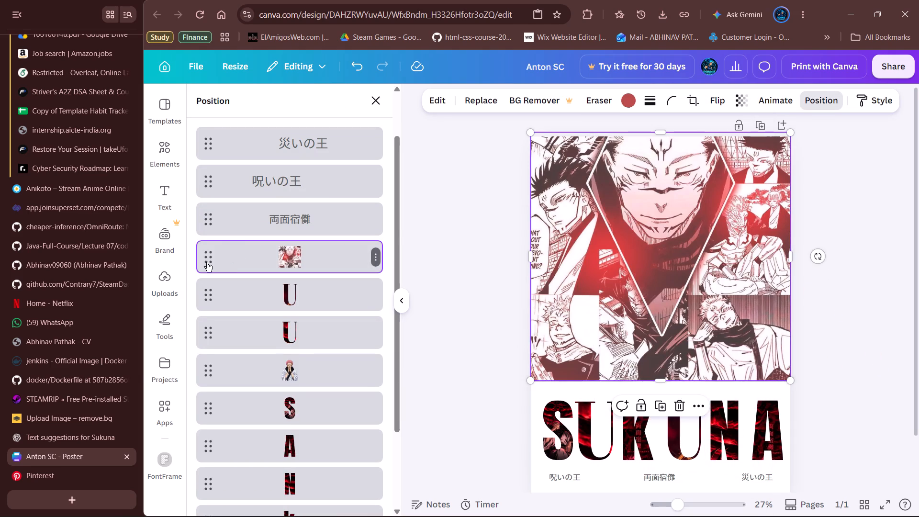
pyautogui.moveTo(209, 261); pyautogui.dragTo(206, 466)
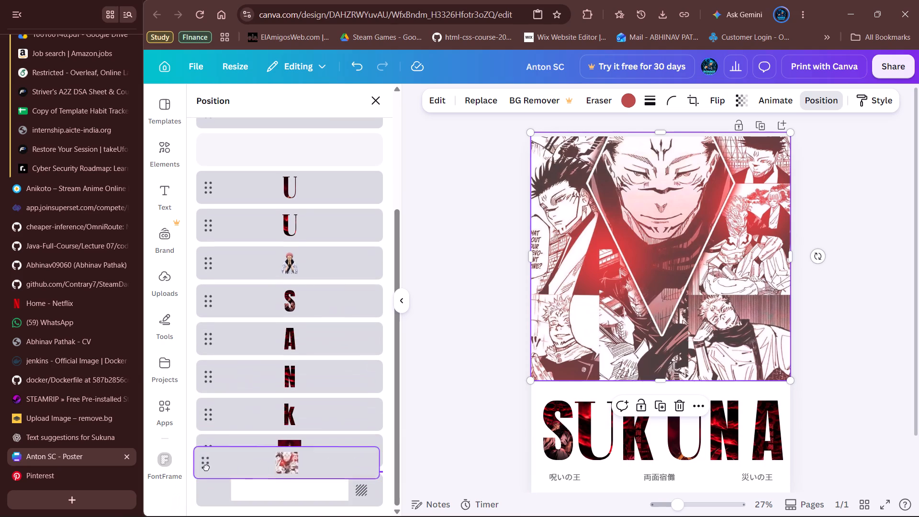
pyautogui.moveTo(206, 466); pyautogui.dragTo(208, 435)
pyautogui.click(848, 268)
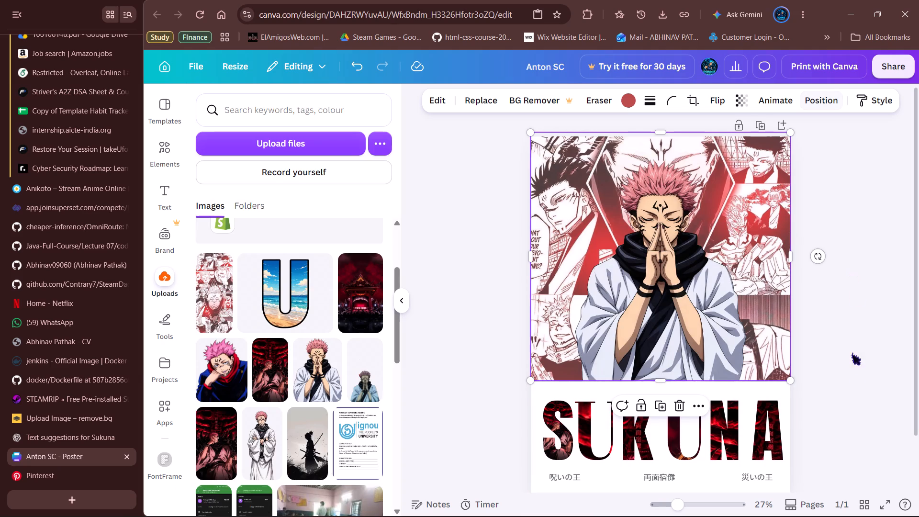
pyautogui.scroll(2, 855, 377)
pyautogui.click(853, 365)
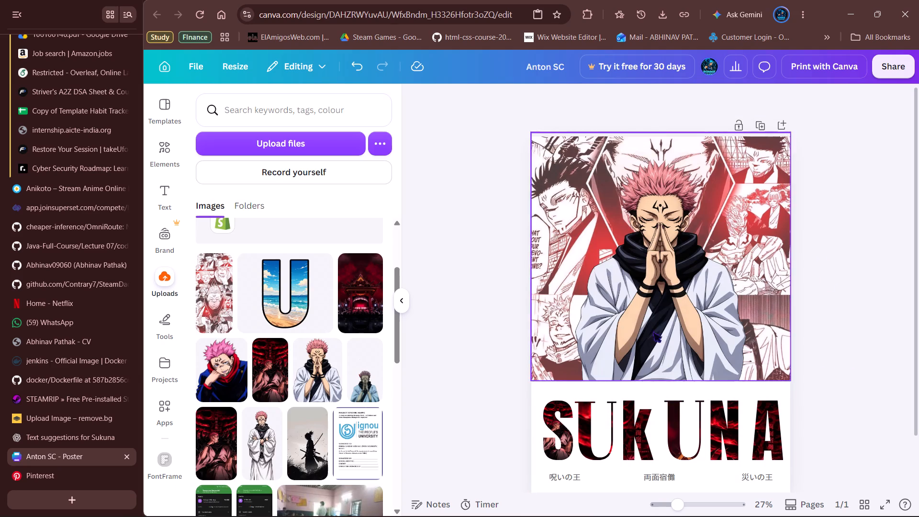
pyautogui.scroll(-2, 818, 268)
pyautogui.scroll(1, 817, 273)
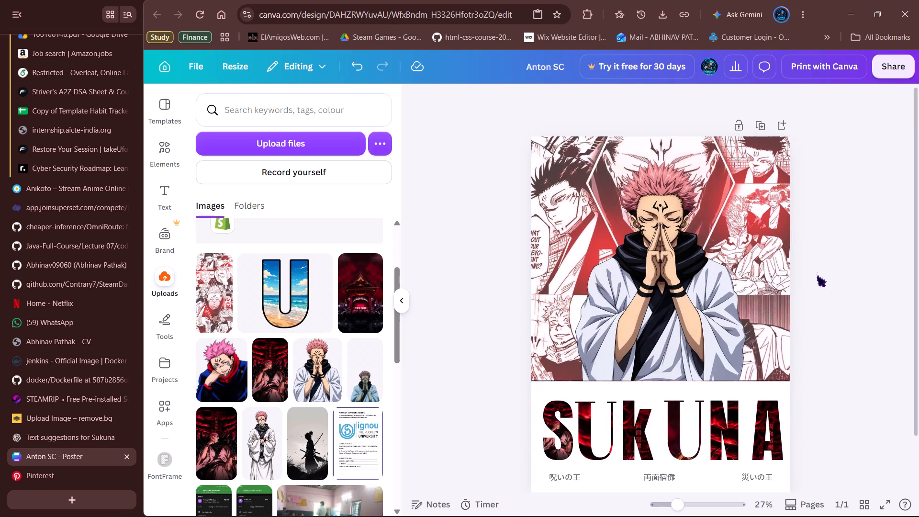
pyautogui.scroll(1, 817, 273)
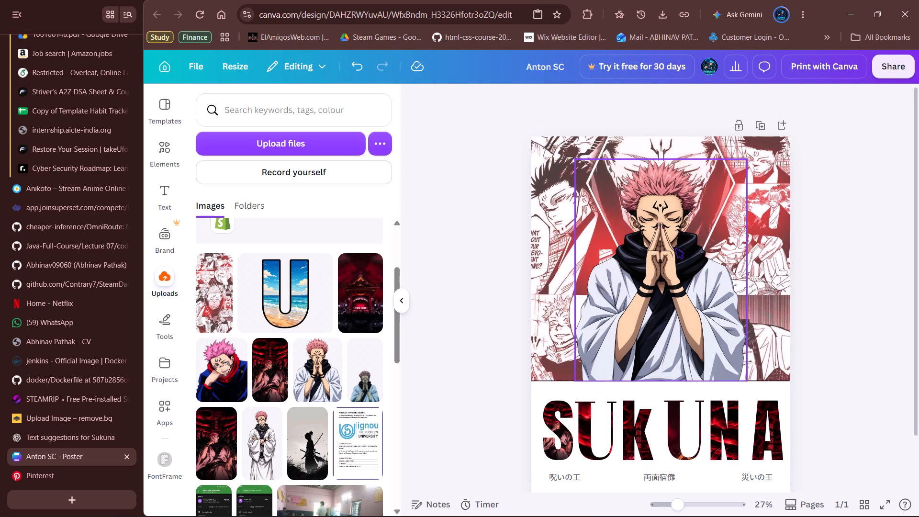
# Nudge the praying Sukuna cutout slightly to the right over the collage, with its base on the collage's lower edge.
pyautogui.click(672, 250)
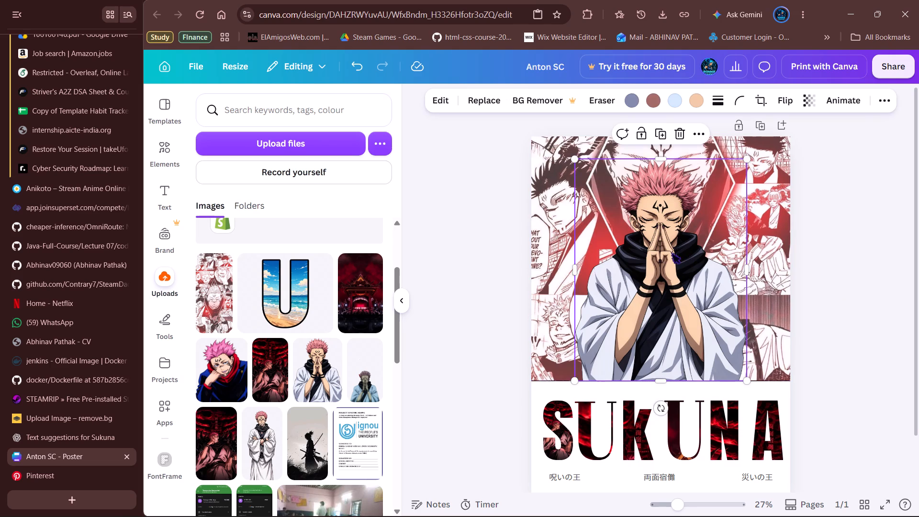
pyautogui.click(672, 250)
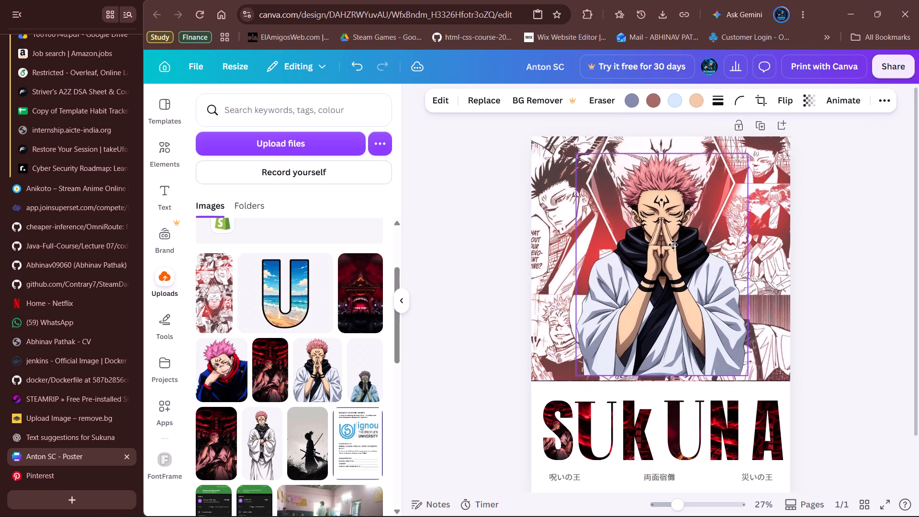
pyautogui.click(882, 303)
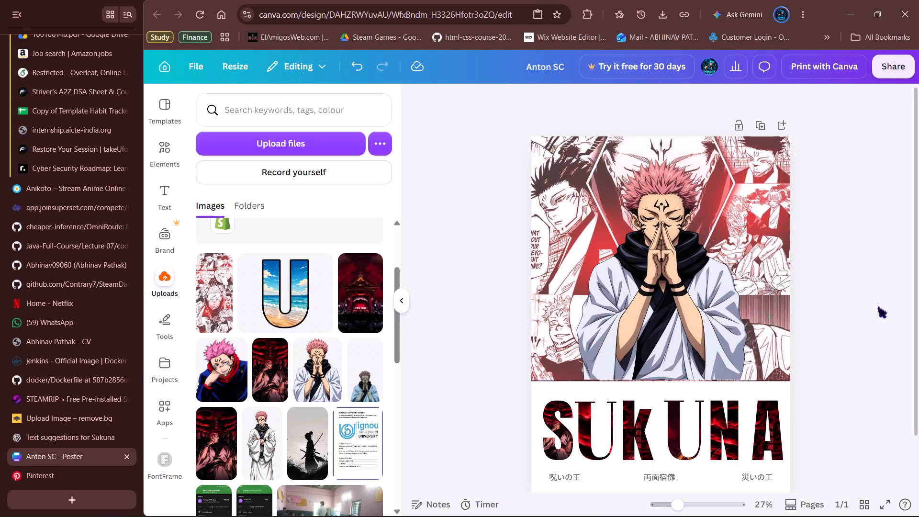
pyautogui.doubleClick(682, 296)
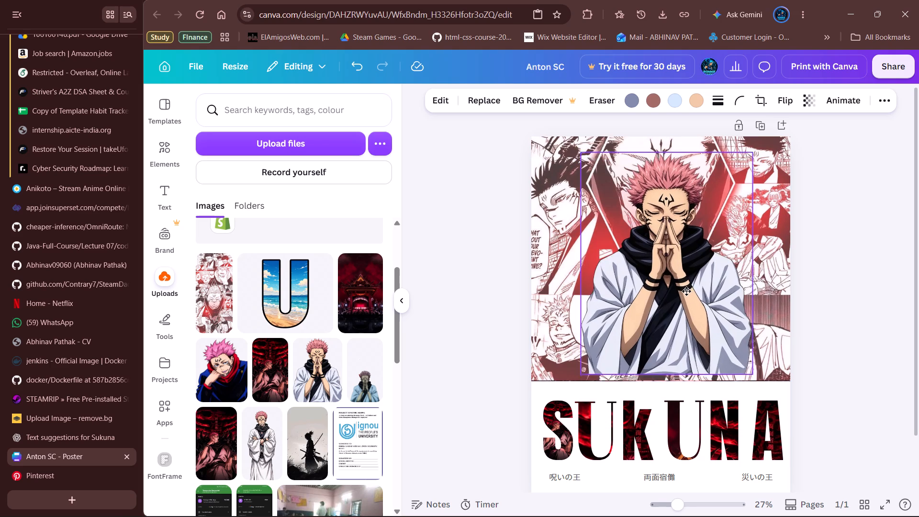
# Review the finished poster layout, checking the praying Sukuna cutout's base against the collage's lower edge.
pyautogui.click(861, 328)
pyautogui.click(675, 331)
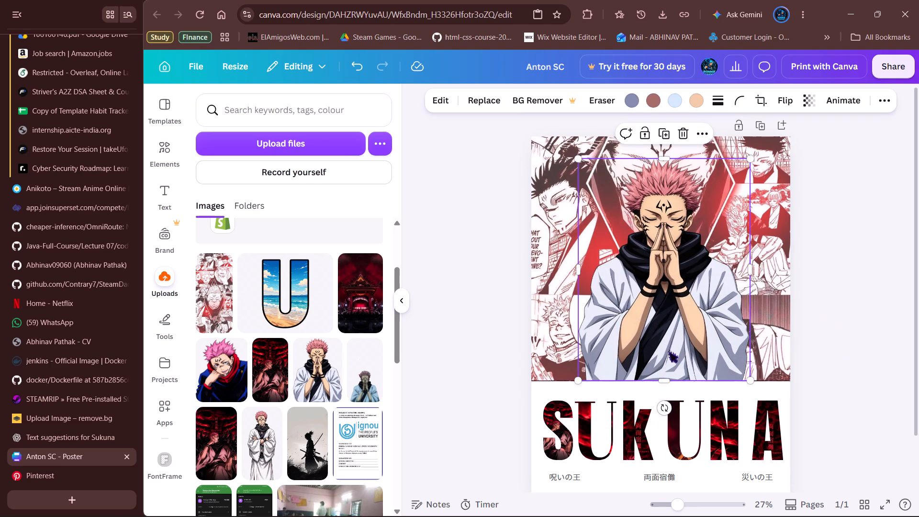
pyautogui.click(663, 379)
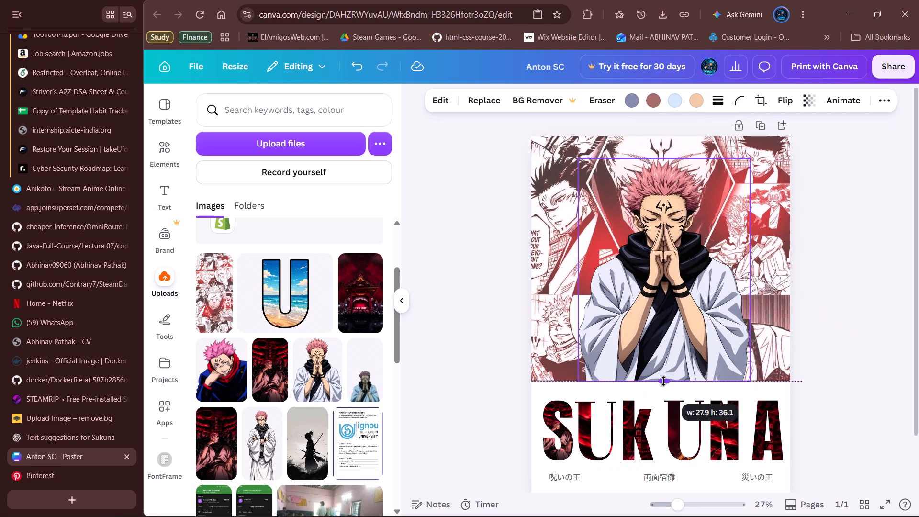
pyautogui.click(849, 337)
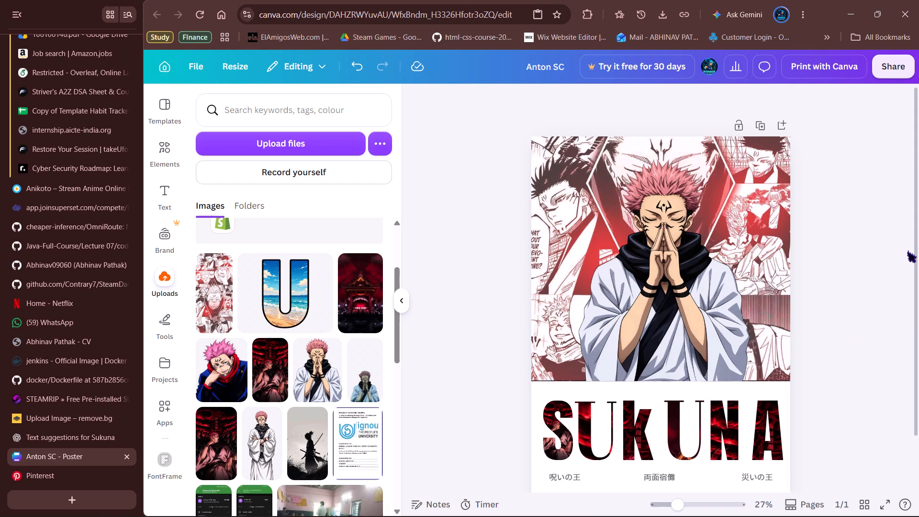
pyautogui.scroll(5, 891, 288)
pyautogui.scroll(-1, 867, 293)
pyautogui.scroll(3, 867, 293)
# Download the poster as a high-quality PNG and save it in the Downloads folder under the name sukuna.
pyautogui.click(901, 68)
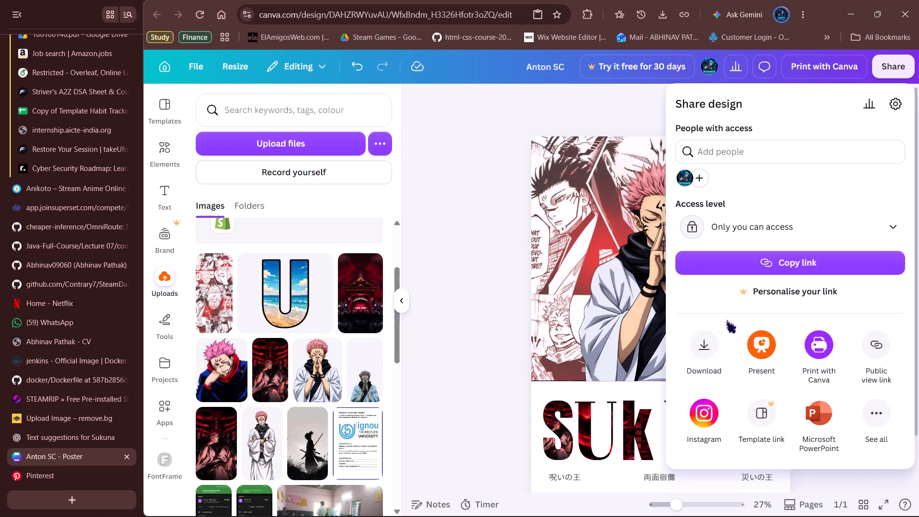
pyautogui.click(703, 345)
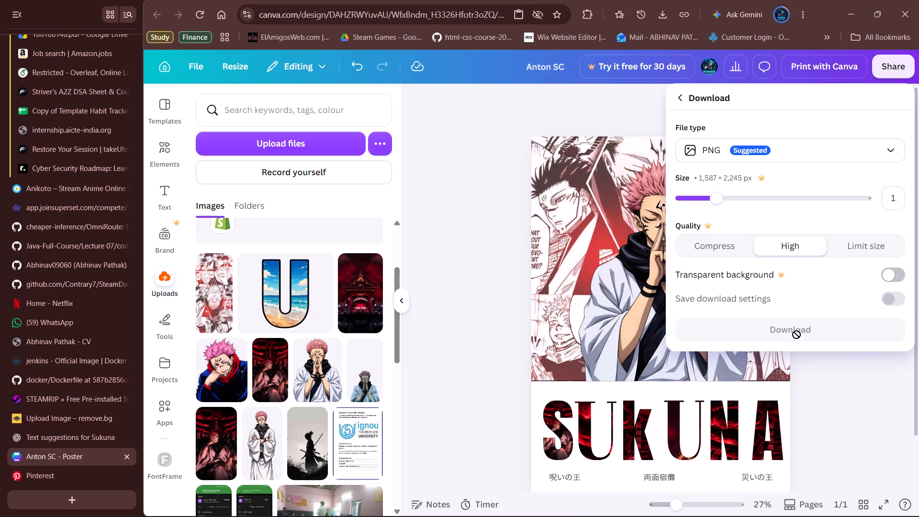
pyautogui.click(803, 326)
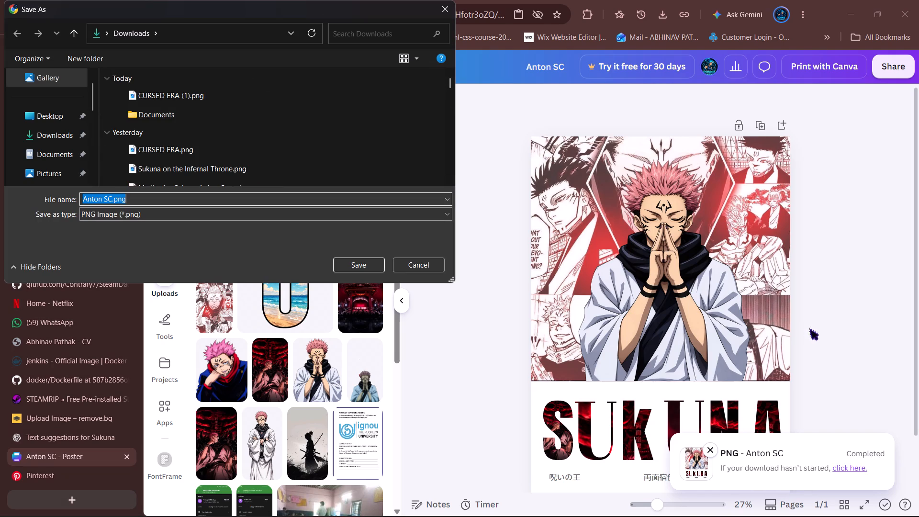
pyautogui.press('BackSpace')
pyautogui.write('sukuna')
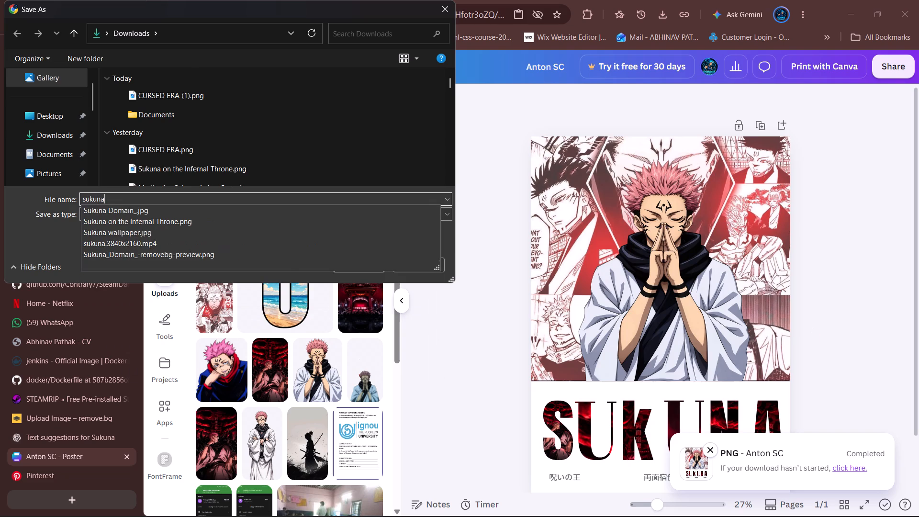
pyautogui.press('Return')
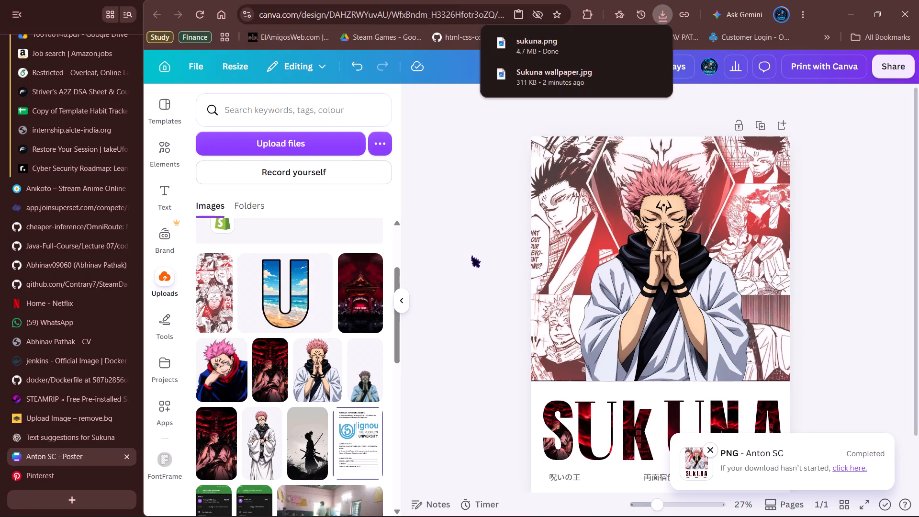
# Open Upscayl and load sukuna.png from the Downloads folder as the image for upscaling.
pyautogui.write('up')
pyautogui.press('Return')
pyautogui.scroll(-3, 472, 282)
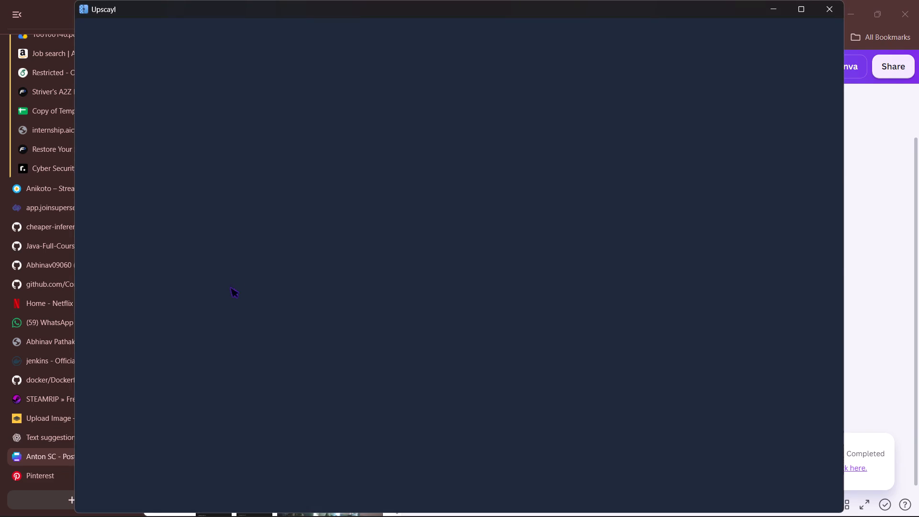
pyautogui.click(142, 190)
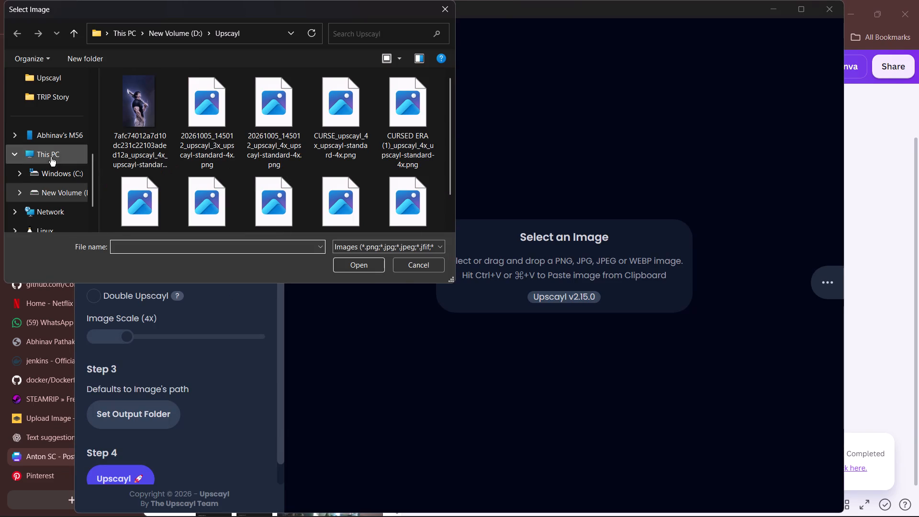
pyautogui.scroll(3, 67, 161)
pyautogui.click(60, 140)
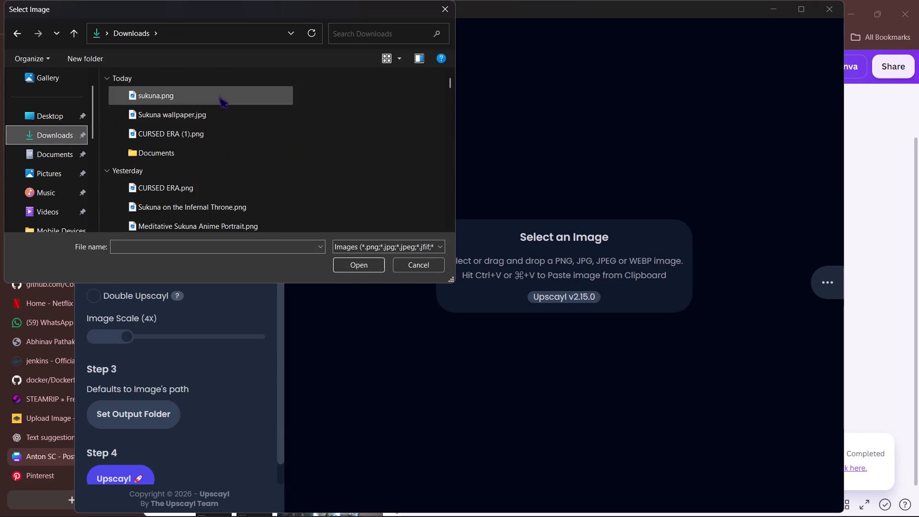
pyautogui.click(219, 94)
pyautogui.click(347, 265)
# Set the output folder for the upscaled image to D:\Upscayl.
pyautogui.scroll(-2, 179, 300)
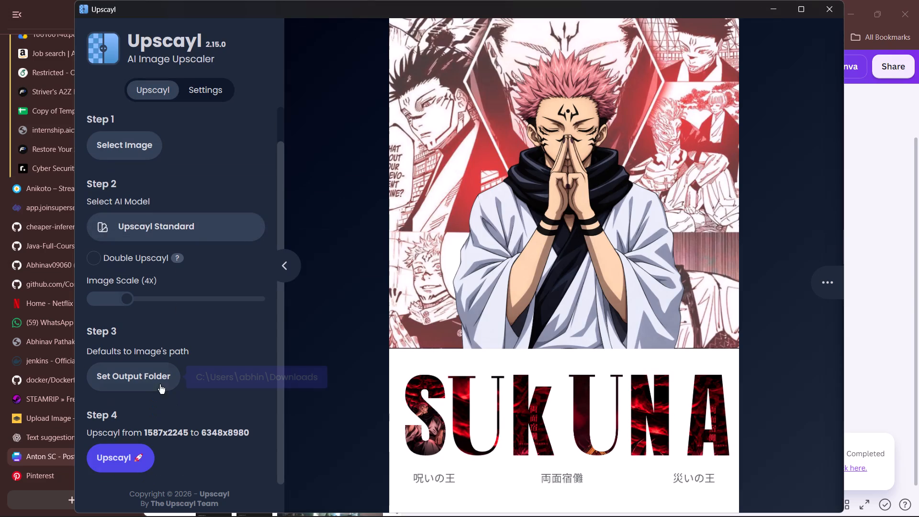
pyautogui.click(147, 377)
pyautogui.scroll(-3, 92, 162)
pyautogui.click(78, 195)
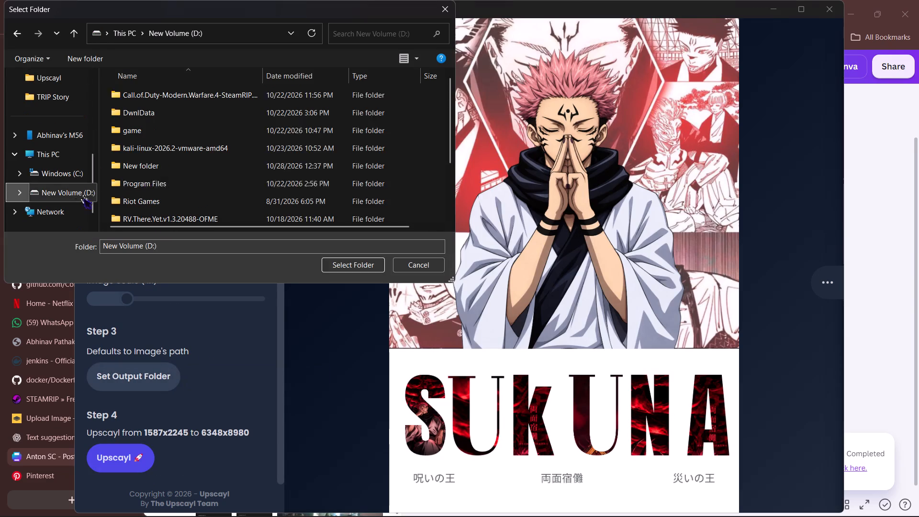
pyautogui.scroll(-3, 165, 182)
pyautogui.doubleClick(174, 180)
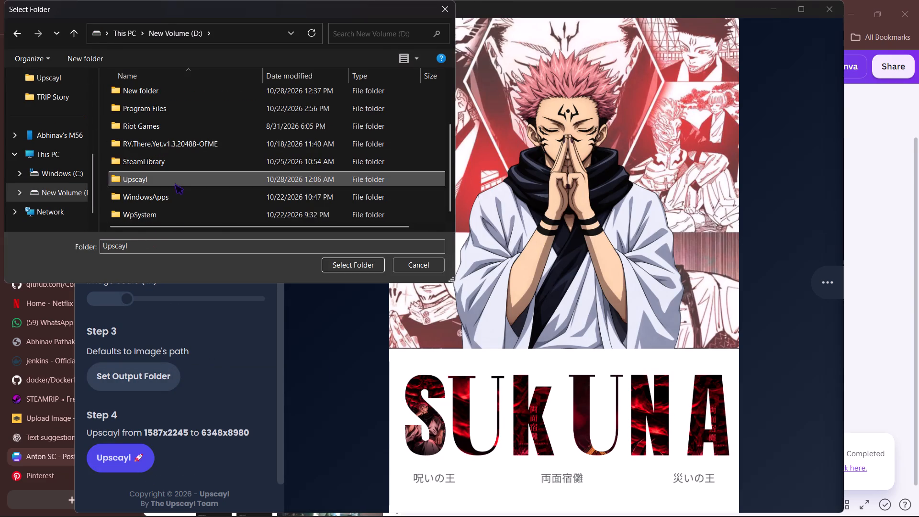
pyautogui.click(365, 265)
# Start upscaling the poster with the Upscayl Standard model at 4X scale.
pyautogui.scroll(-2, 208, 357)
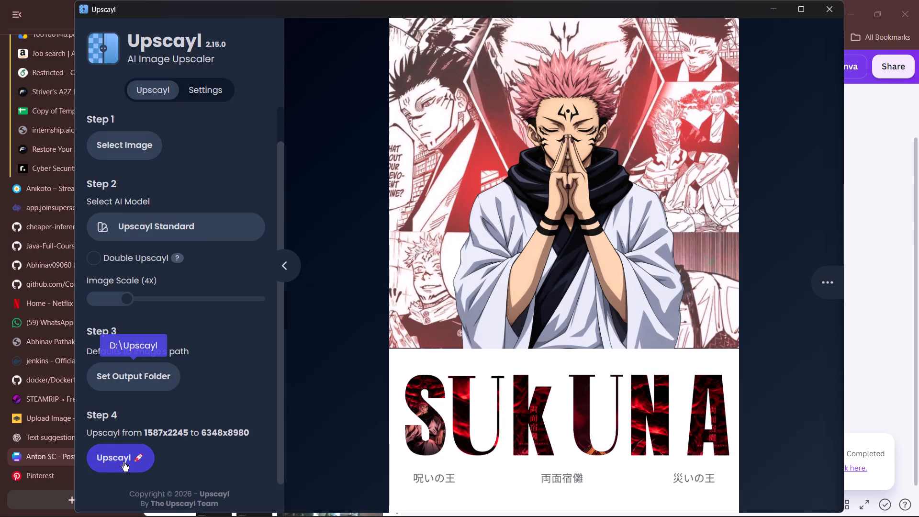
pyautogui.click(124, 462)
# Switch to Microsoft PC Manager, review the storage cleanup list, close and clear Microsoft Edge, and close the manager.
pyautogui.click(894, 290)
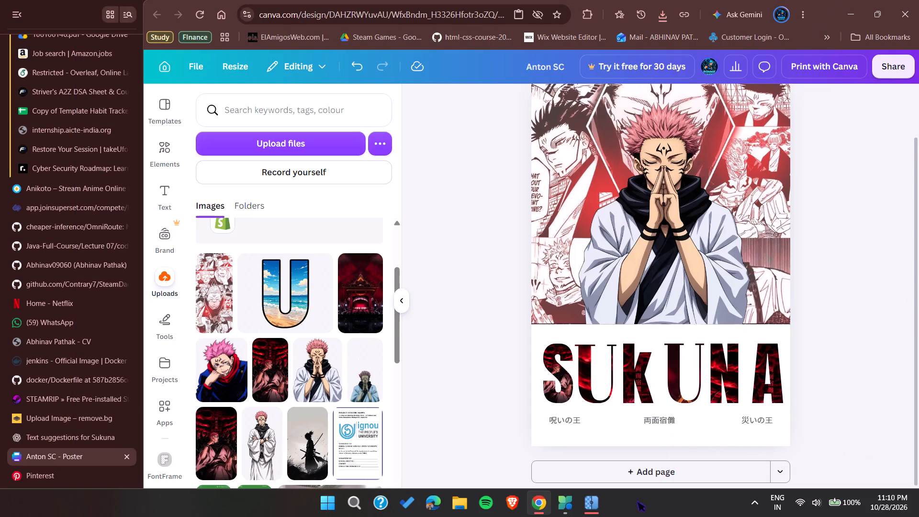
pyautogui.click(568, 500)
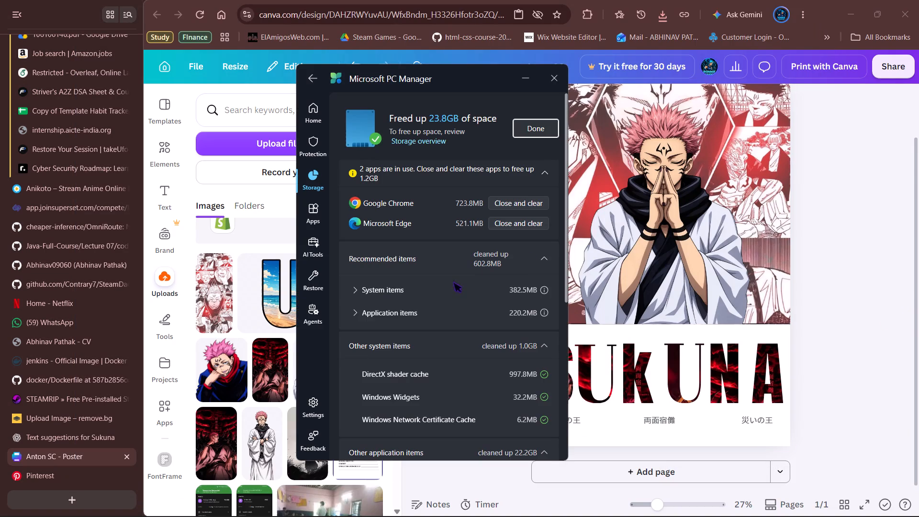
pyautogui.scroll(-12, 458, 321)
pyautogui.scroll(11, 461, 353)
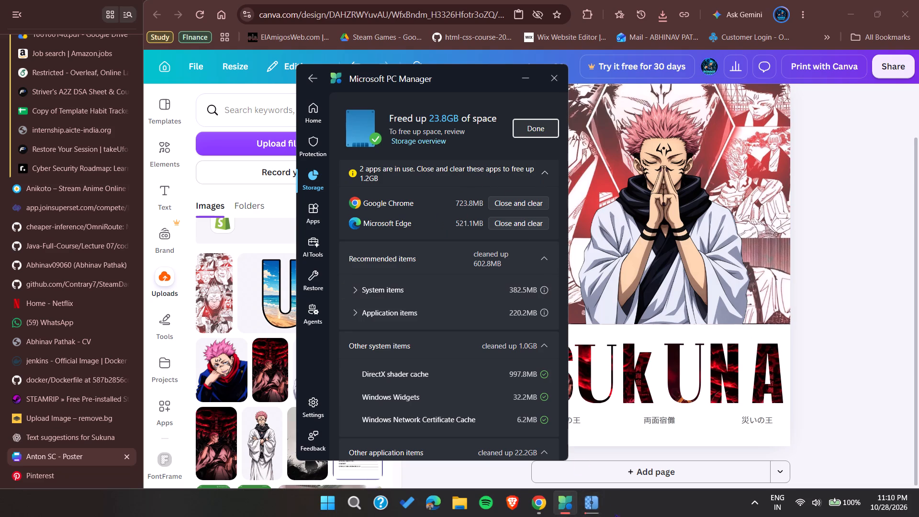
pyautogui.click(521, 222)
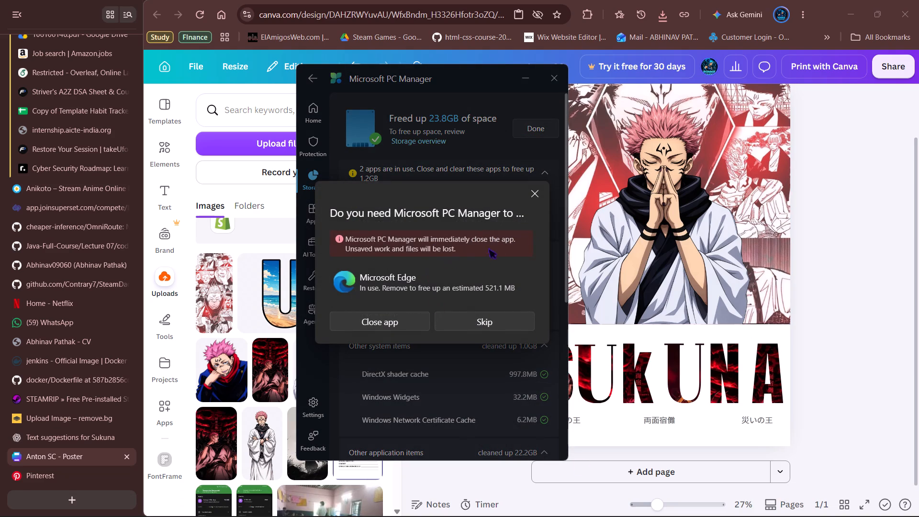
pyautogui.click(403, 319)
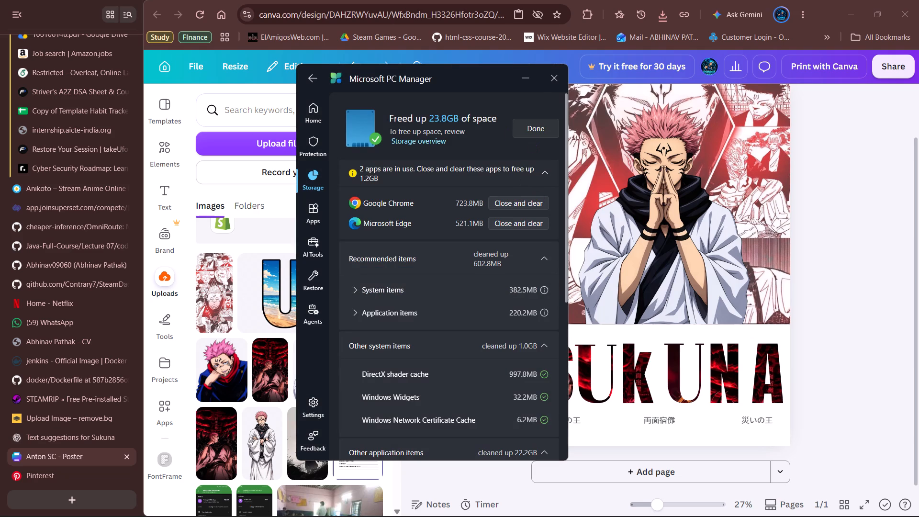
pyautogui.click(554, 79)
# Check the upscaling progress in Upscayl, then return to the poster in Chrome.
pyautogui.click(587, 500)
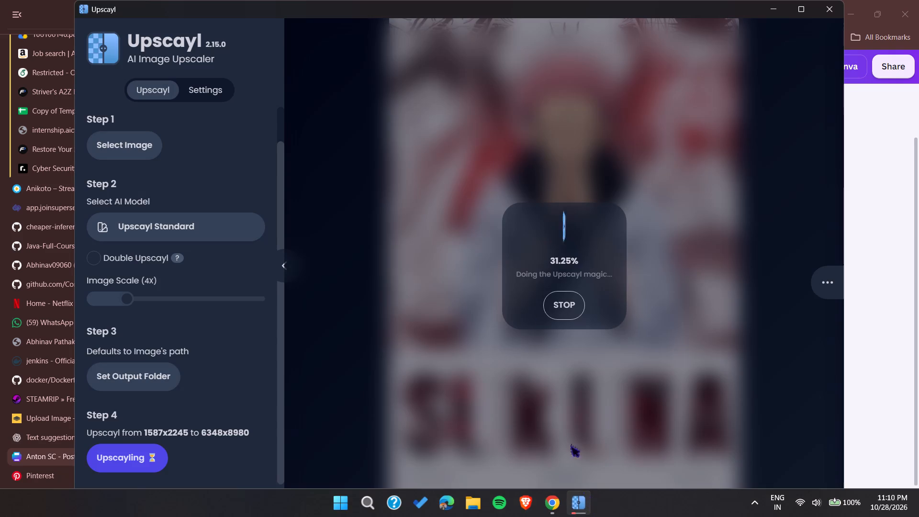
pyautogui.click(865, 340)
pyautogui.scroll(1, 831, 281)
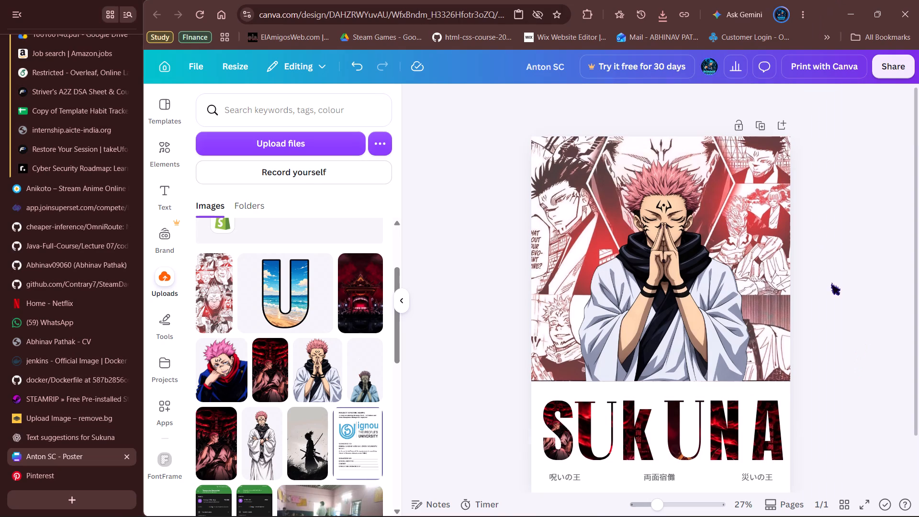
pyautogui.scroll(1, 831, 281)
# Browse Canva's poster templates for layout ideas.
pyautogui.click(162, 128)
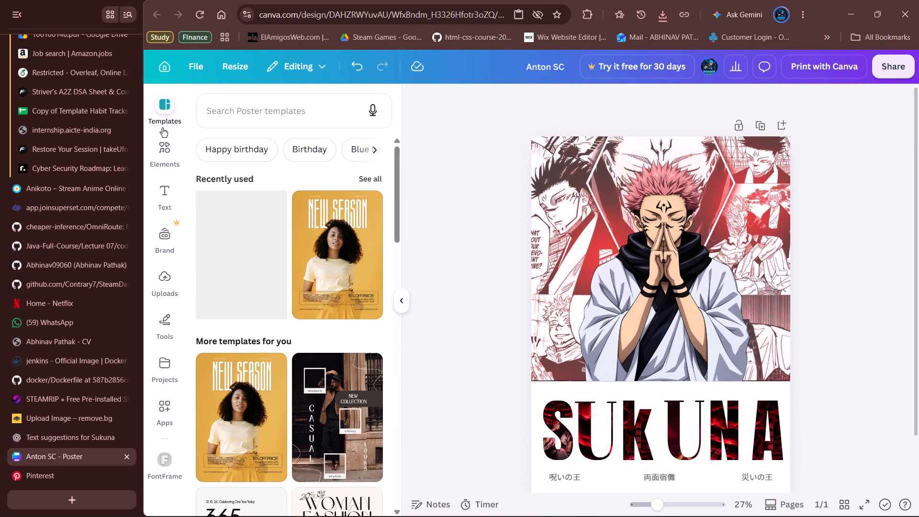
pyautogui.scroll(-5, 272, 312)
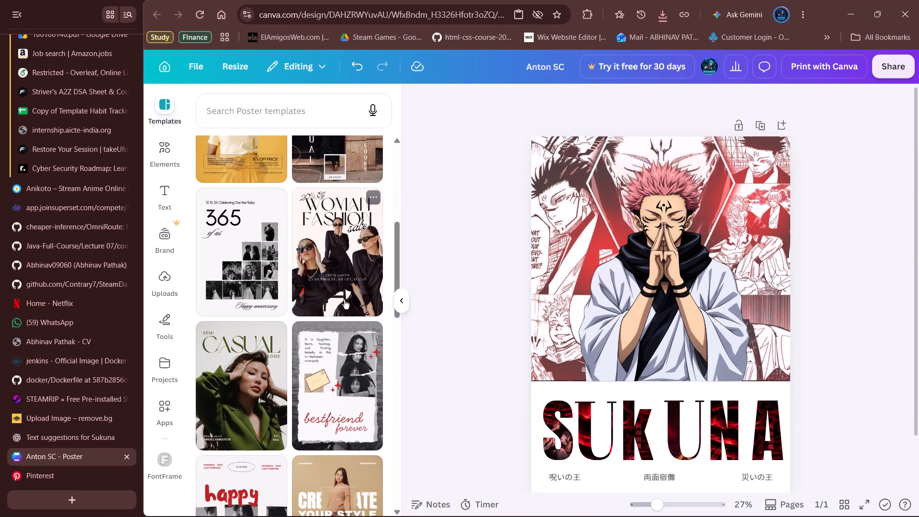
pyautogui.scroll(-4, 301, 324)
pyautogui.scroll(-2, 340, 319)
pyautogui.scroll(-7, 242, 360)
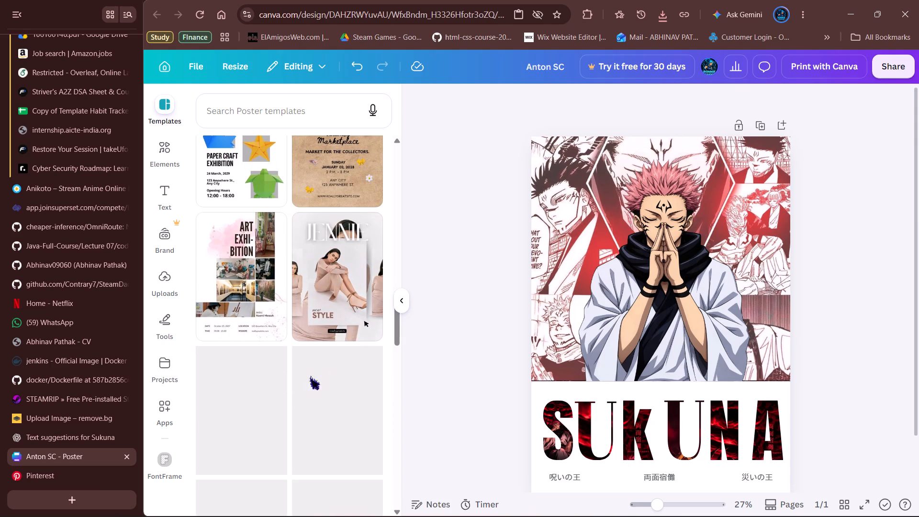
pyautogui.scroll(-2, 344, 285)
pyautogui.scroll(-1, 254, 330)
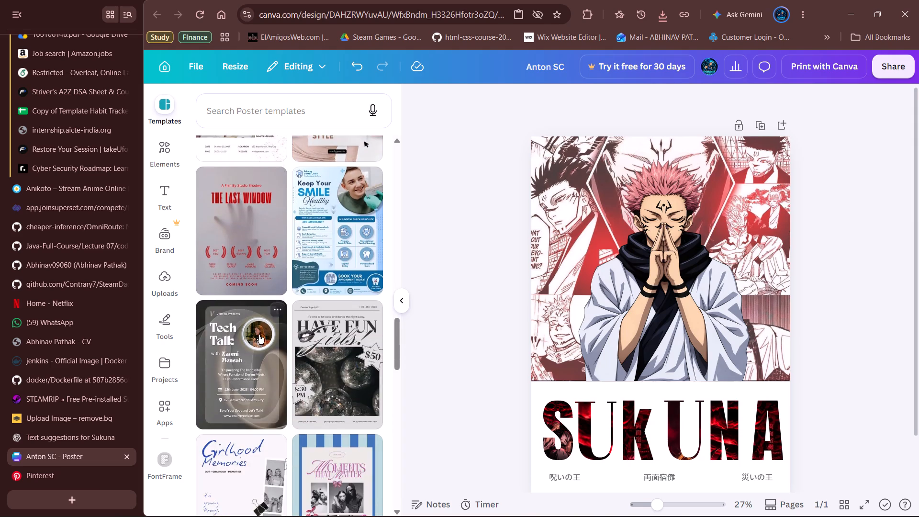
pyautogui.scroll(-7, 307, 337)
pyautogui.scroll(5, 302, 338)
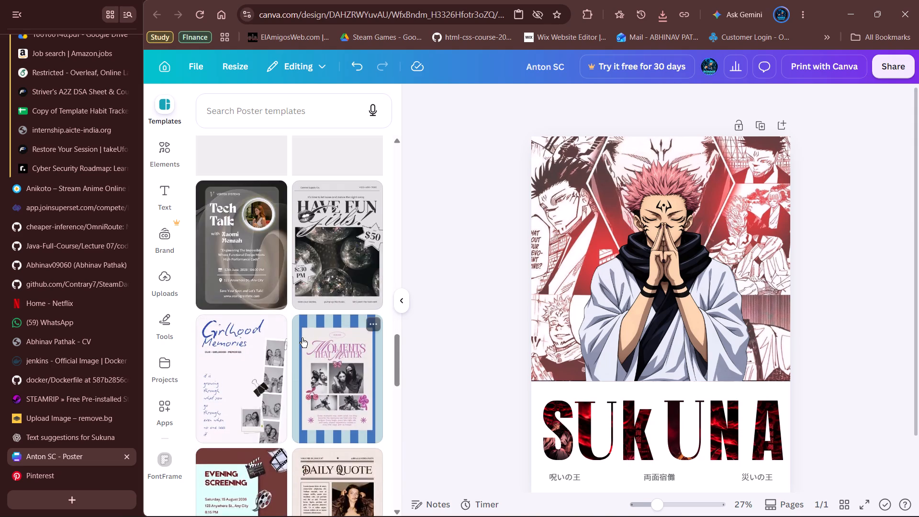
pyautogui.scroll(-6, 302, 338)
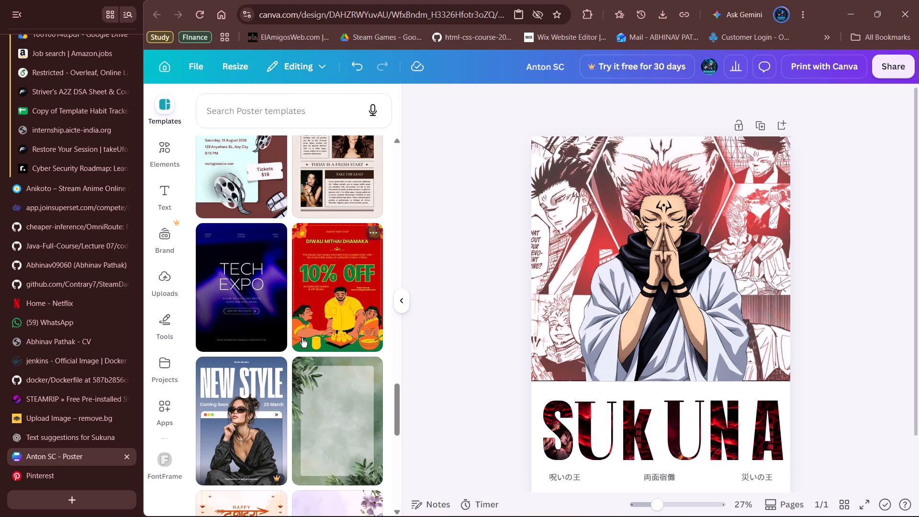
pyautogui.scroll(-2, 302, 338)
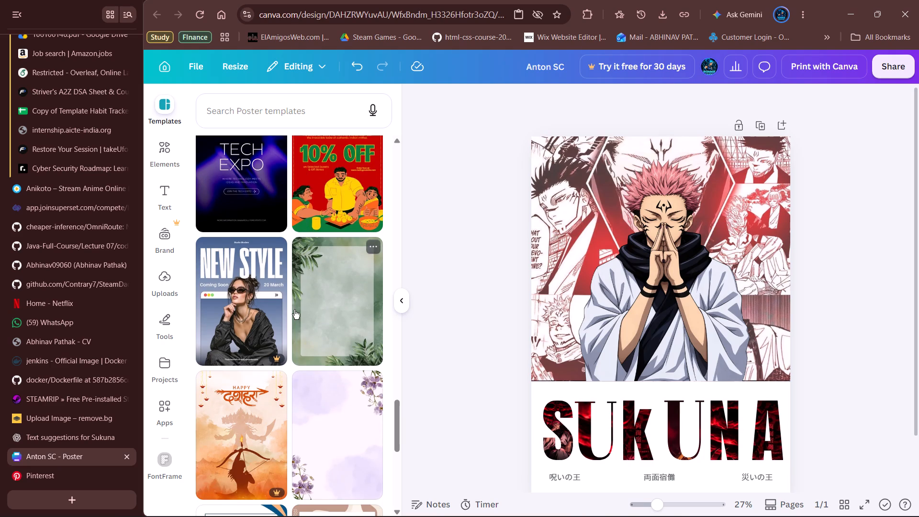
pyautogui.scroll(-2, 293, 307)
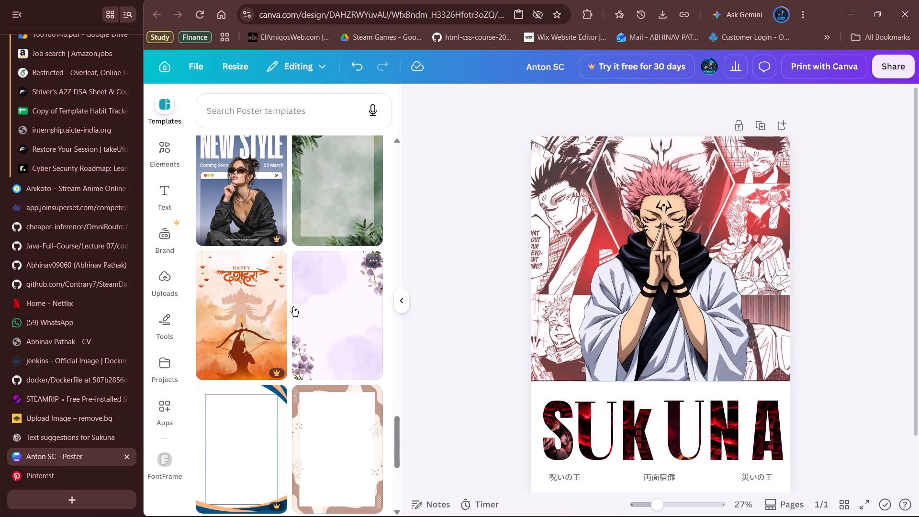
pyautogui.scroll(-10, 293, 307)
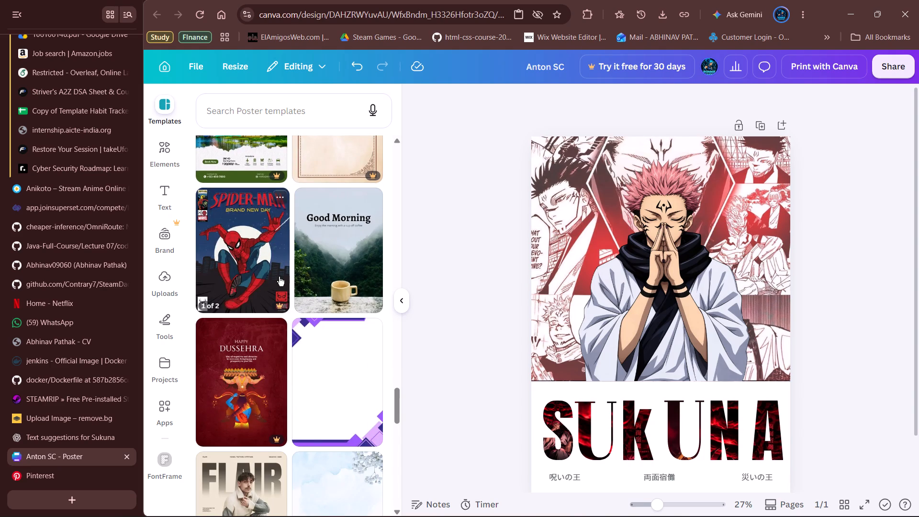
pyautogui.scroll(-3, 282, 264)
pyautogui.scroll(-1, 247, 290)
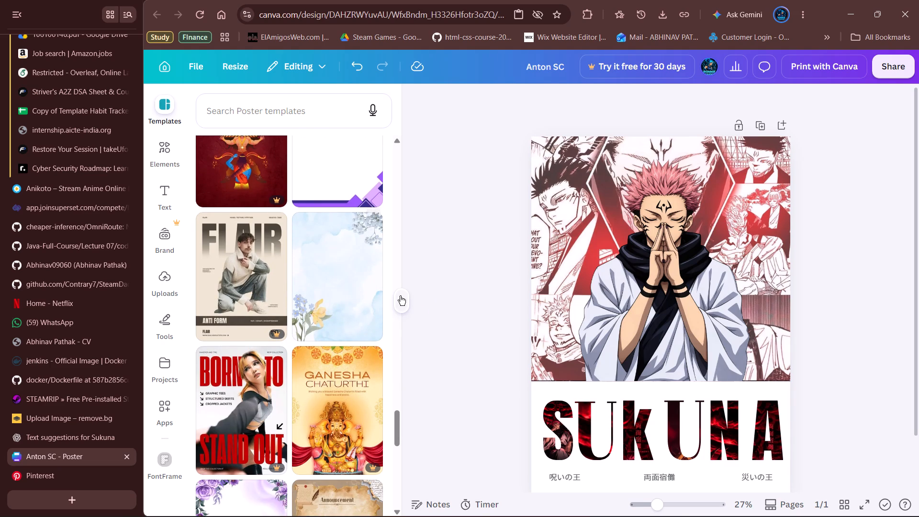
pyautogui.scroll(-1, 397, 306)
pyautogui.scroll(-4, 293, 360)
pyautogui.scroll(-2, 258, 377)
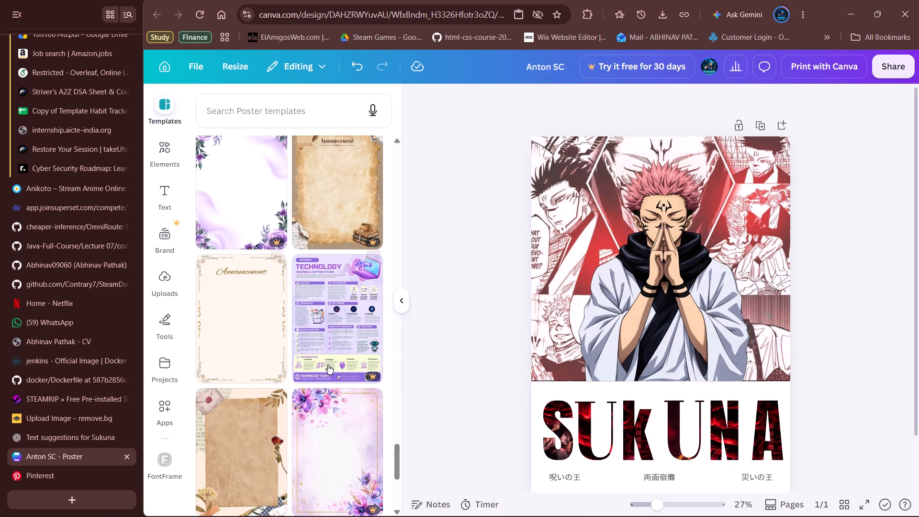
pyautogui.scroll(20, 309, 335)
pyautogui.scroll(10, 309, 335)
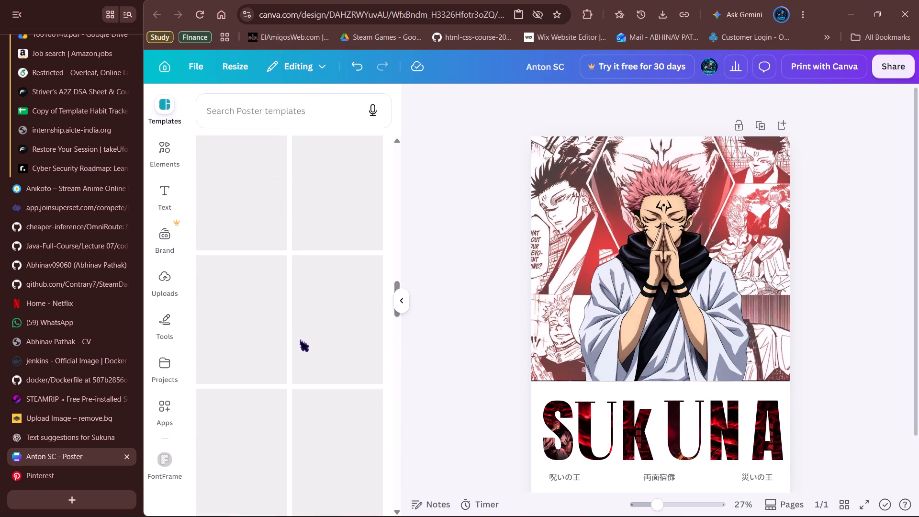
pyautogui.scroll(17, 300, 337)
pyautogui.scroll(7, 301, 289)
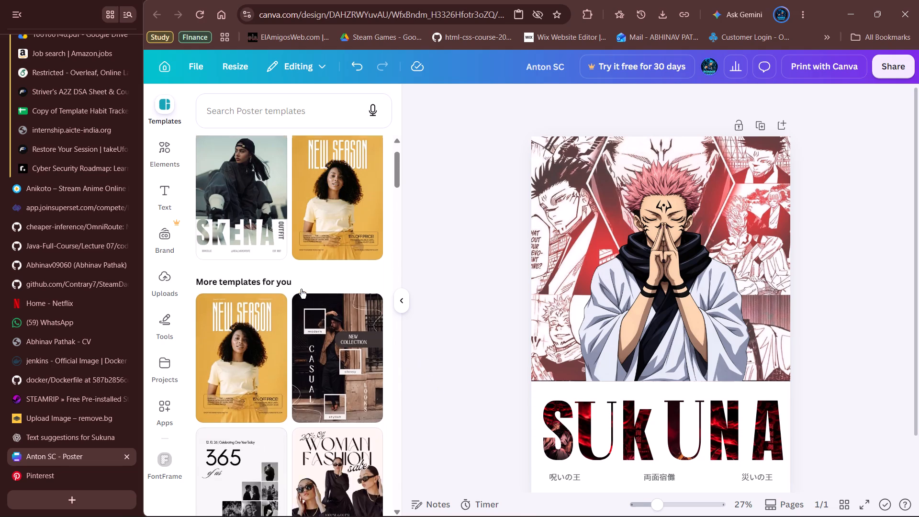
pyautogui.scroll(8, 301, 289)
# Review all recently used poster templates, and clear that filter.
pyautogui.click(372, 174)
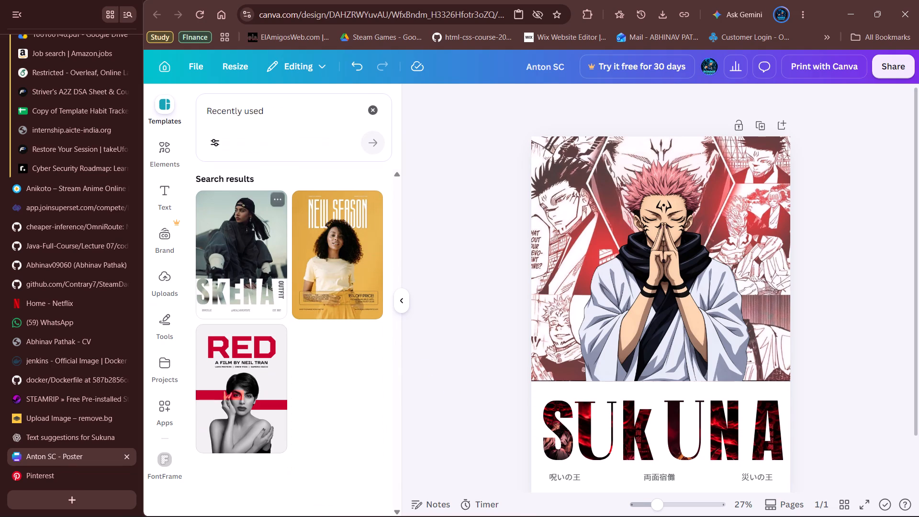
pyautogui.scroll(-2, 284, 321)
pyautogui.scroll(2, 321, 327)
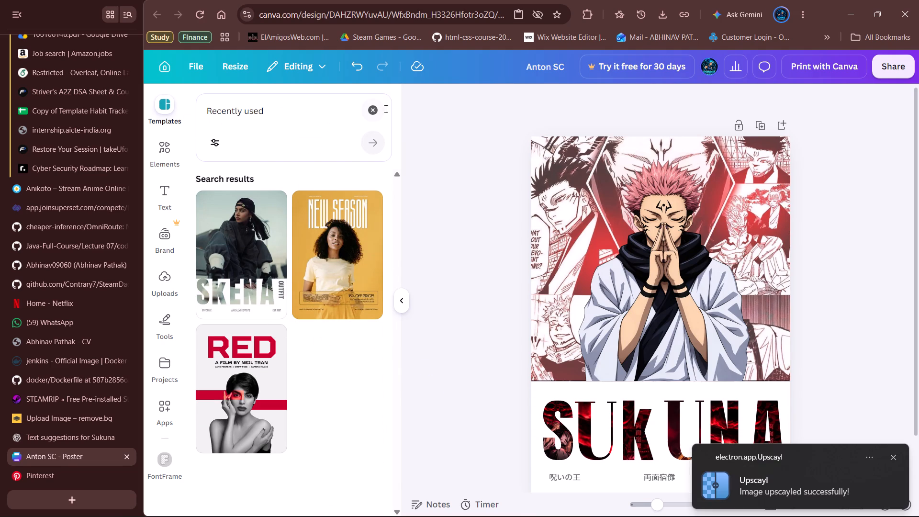
pyautogui.click(377, 109)
# Switch to Upscayl, compare the original and upscaled poster with the comparison slider, and close Upscayl.
pyautogui.click(588, 508)
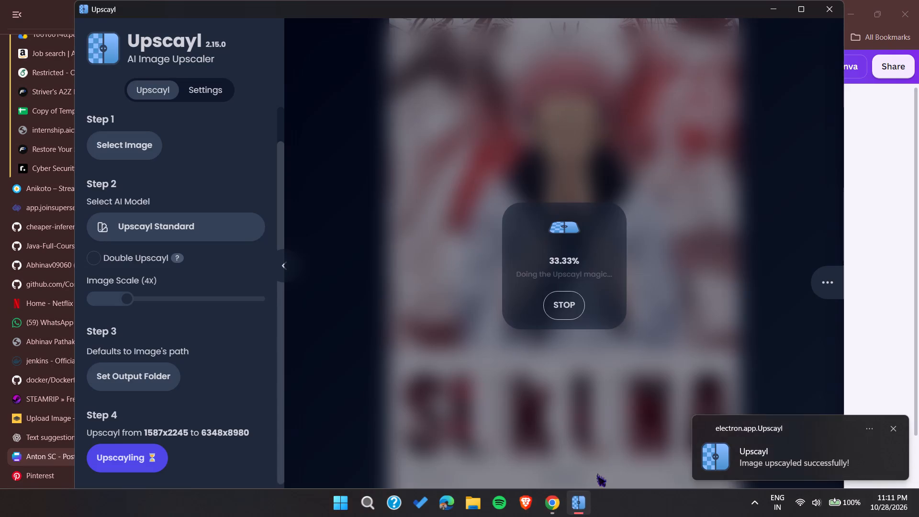
pyautogui.moveTo(572, 275); pyautogui.dragTo(692, 257)
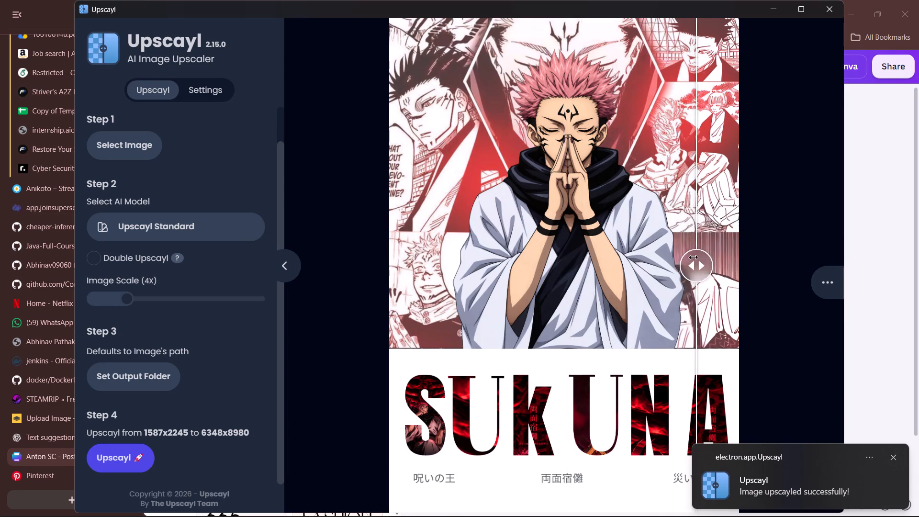
pyautogui.moveTo(692, 257); pyautogui.dragTo(687, 258)
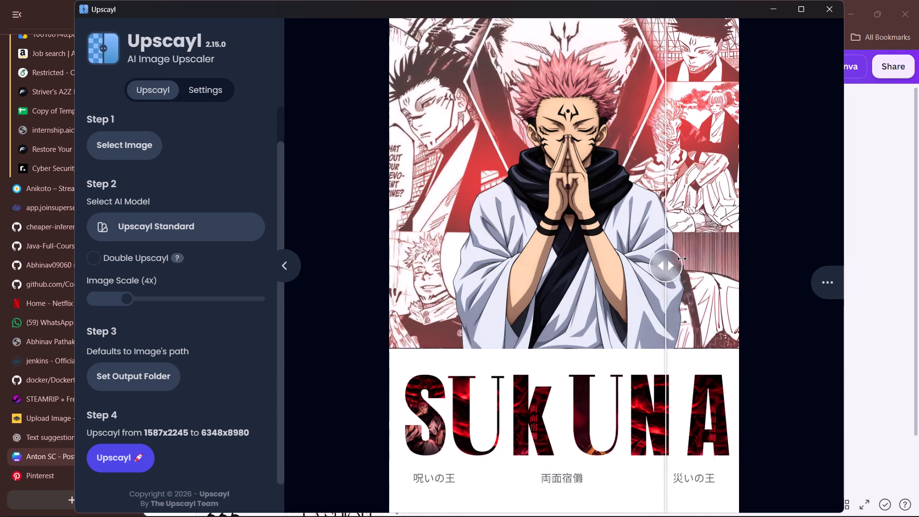
pyautogui.moveTo(687, 258); pyautogui.dragTo(343, 267)
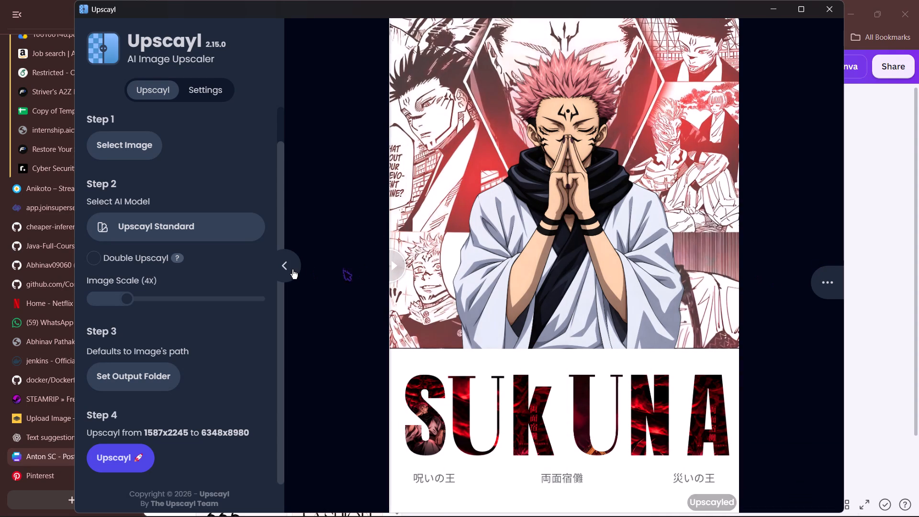
pyautogui.moveTo(343, 267); pyautogui.dragTo(242, 253)
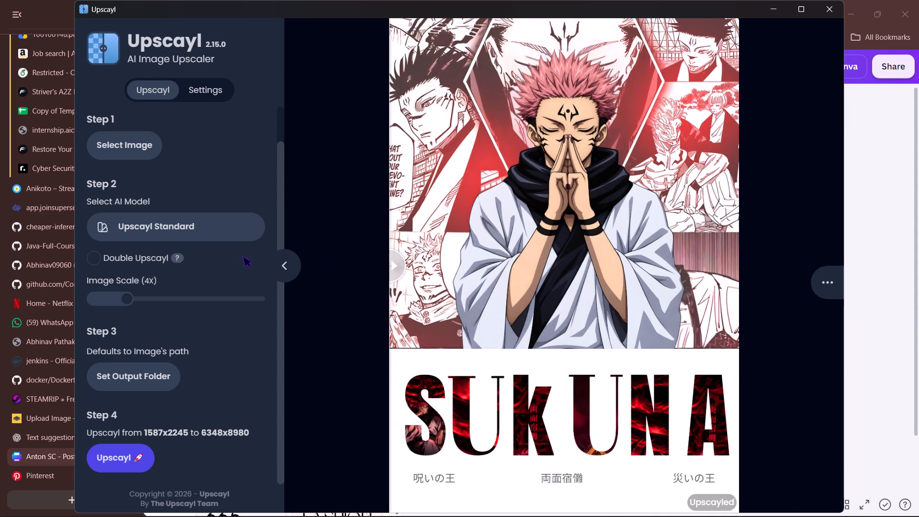
pyautogui.moveTo(242, 253); pyautogui.dragTo(245, 236)
pyautogui.scroll(4, 691, 183)
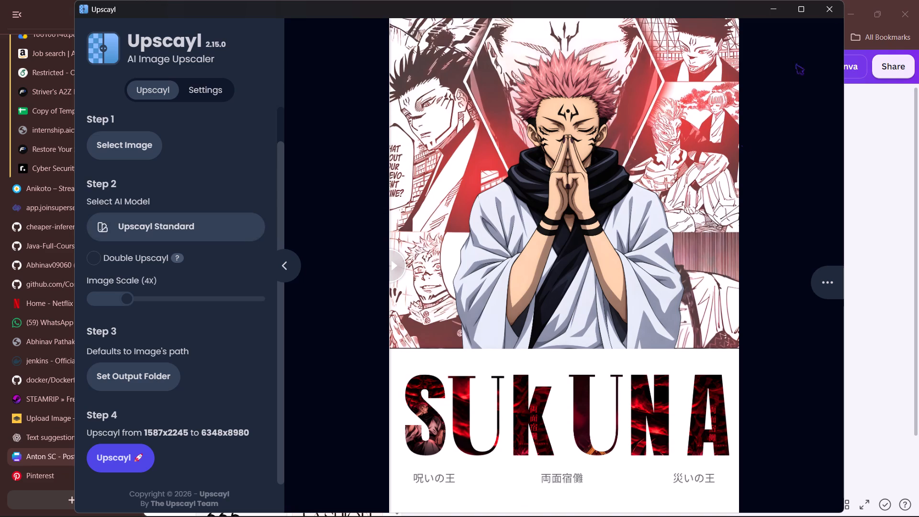
pyautogui.click(818, 7)
# In File Explorer, share sukuna_upscayl_4x_upscayl-standard-4x.png from D:\Upscayl with the linked M56 phone.
pyautogui.click(490, 502)
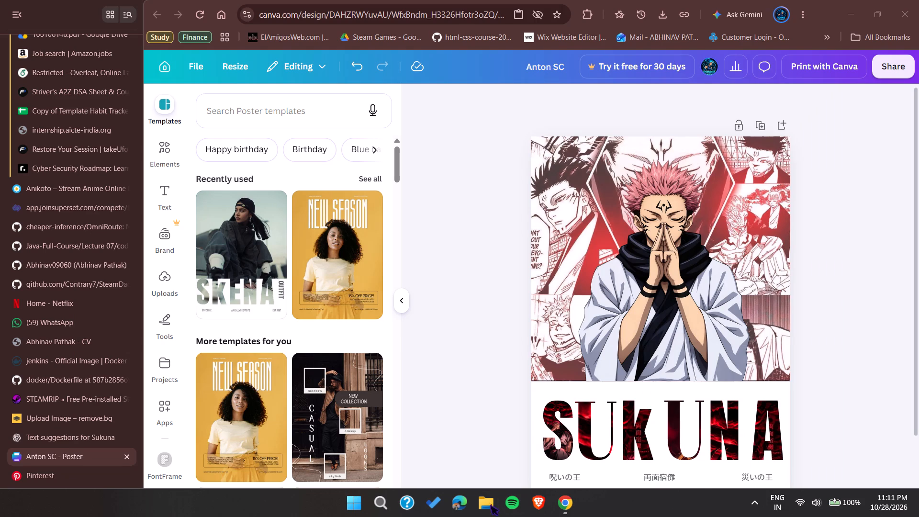
pyautogui.click(171, 413)
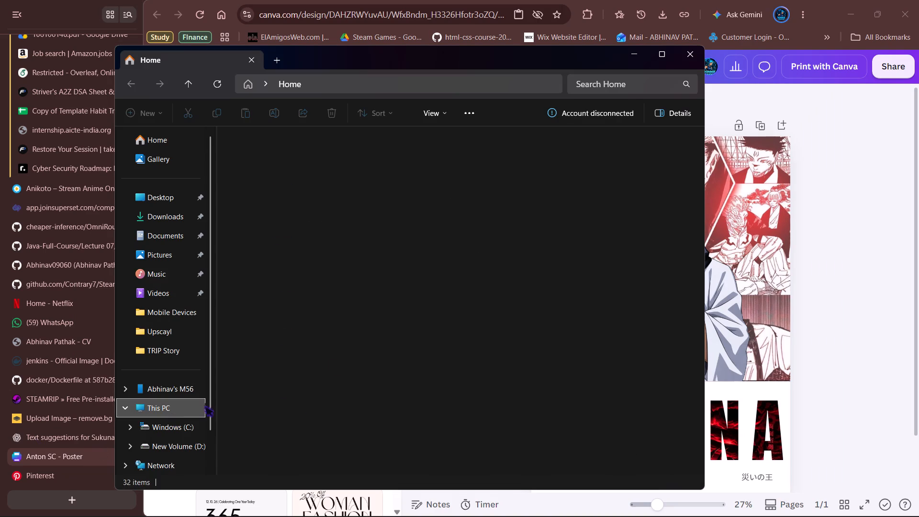
pyautogui.doubleClick(472, 167)
pyautogui.doubleClick(315, 151)
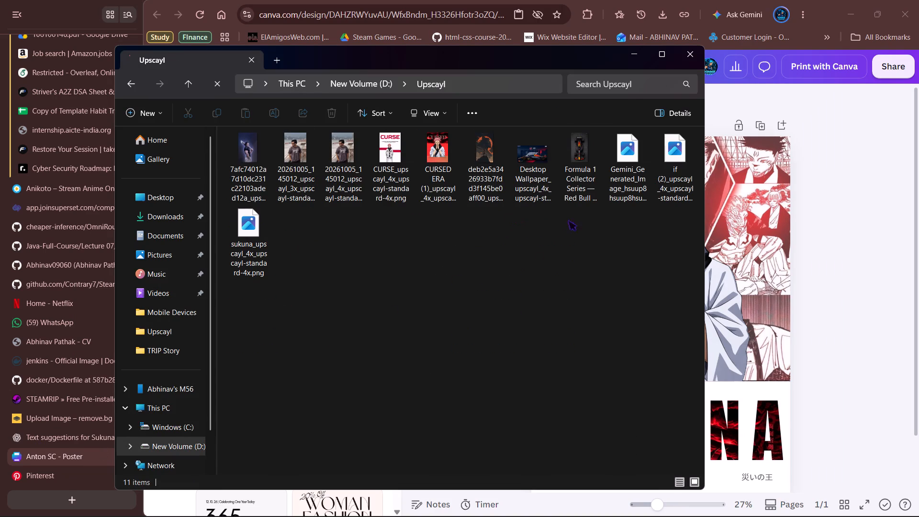
pyautogui.click(587, 315)
pyautogui.click(259, 247)
pyautogui.rightClick(259, 247)
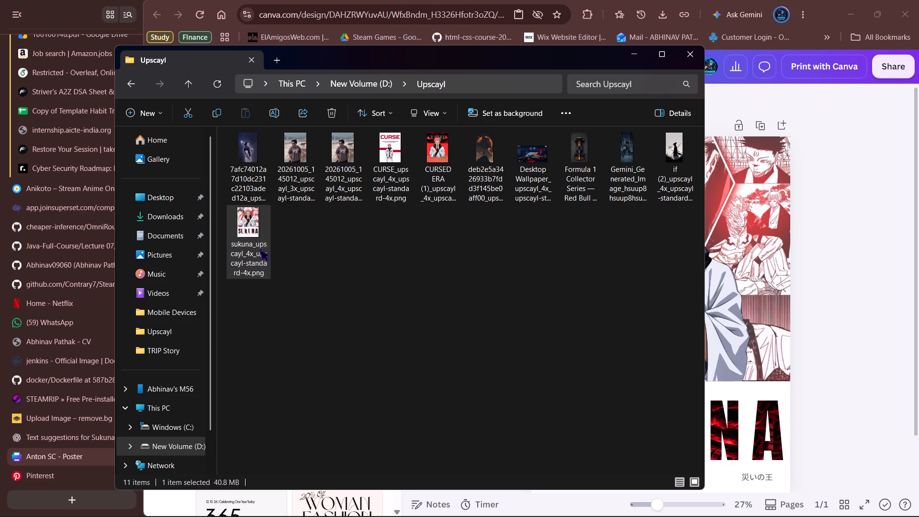
pyautogui.click(398, 11)
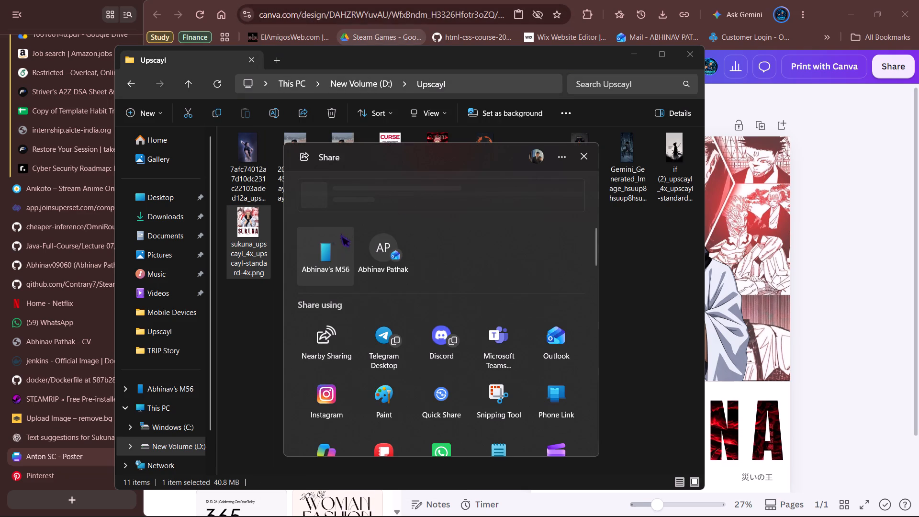
pyautogui.click(336, 254)
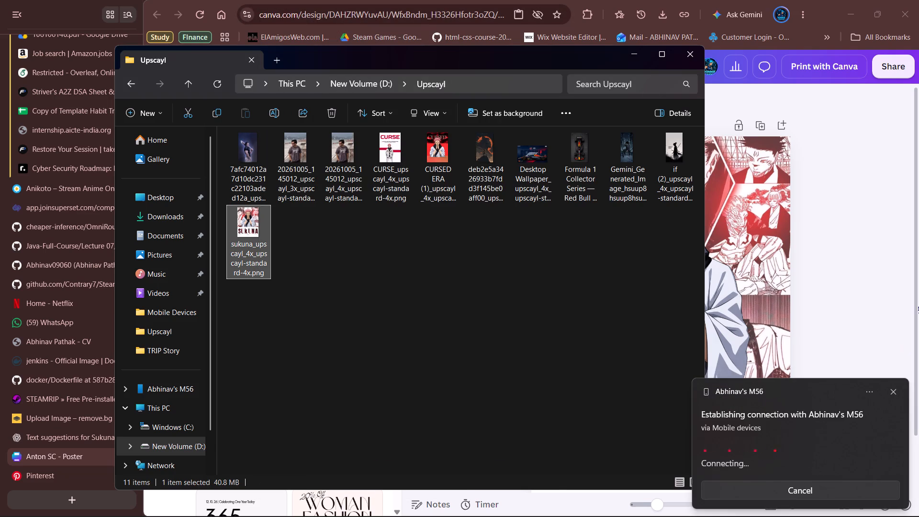
# Return to Canva in Chrome and leave the Sukuna poster for the Canva home page.
pyautogui.click(876, 242)
pyautogui.scroll(-2, 354, 261)
pyautogui.scroll(-2, 335, 324)
pyautogui.scroll(2, 332, 326)
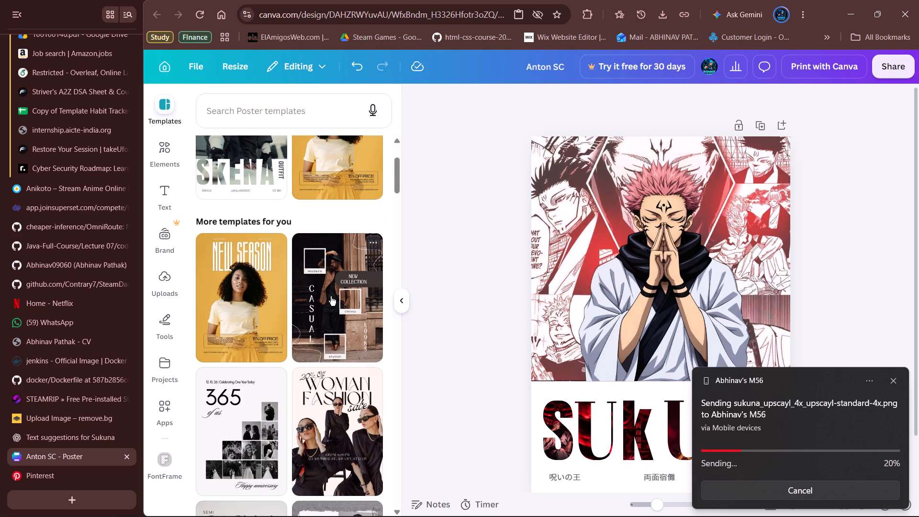
pyautogui.click(163, 66)
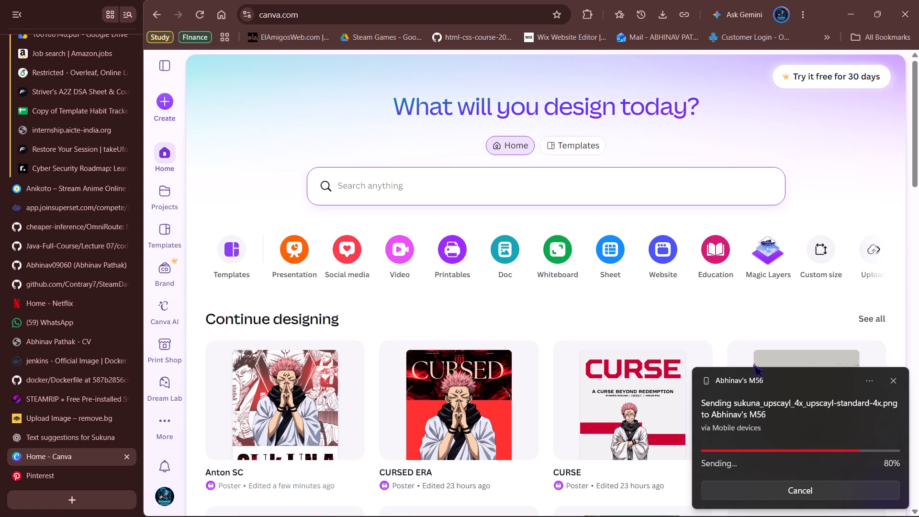
pyautogui.click(361, 195)
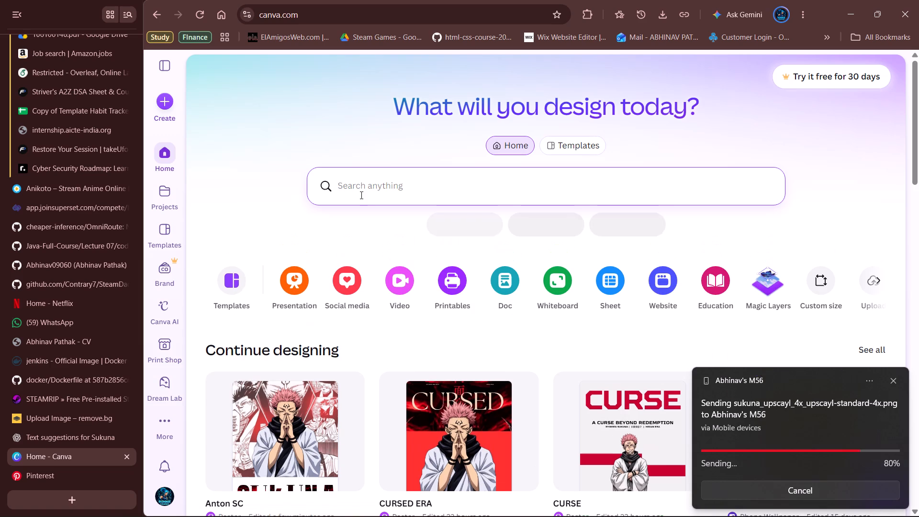
pyautogui.click(401, 187)
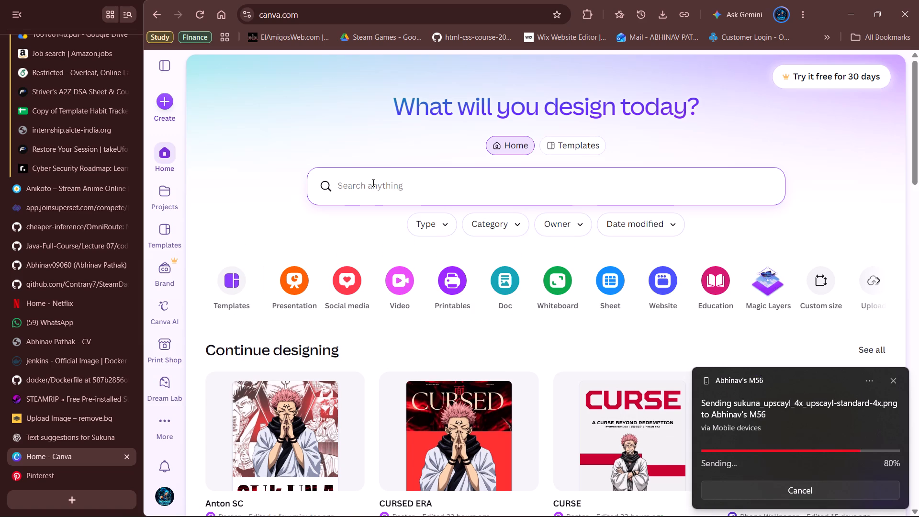
# Search Canva's new design types for poster and create a blank Poster (A2, Portrait) design.
pyautogui.click(168, 102)
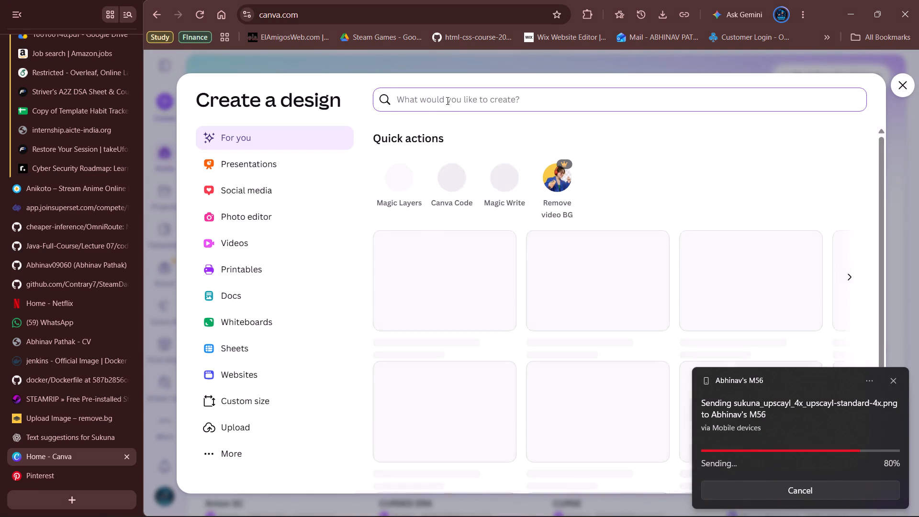
pyautogui.scroll(-3, 471, 242)
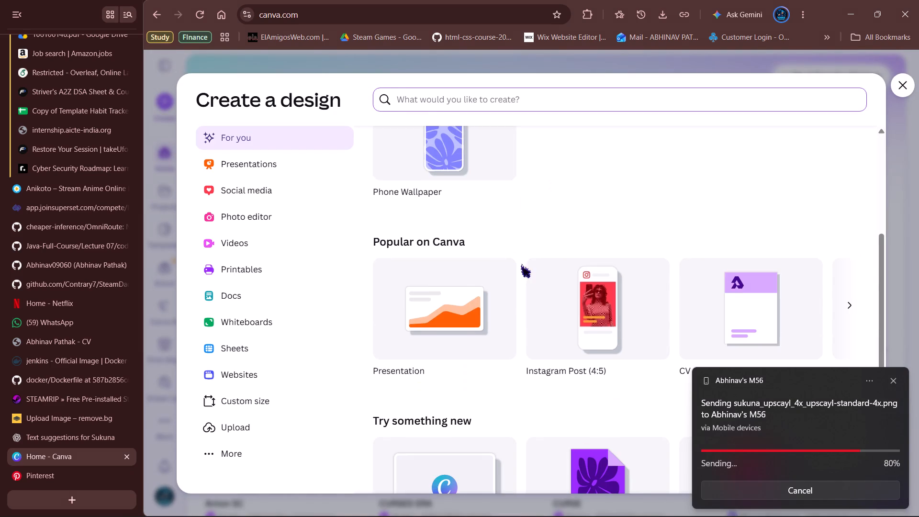
pyautogui.scroll(-3, 529, 274)
pyautogui.scroll(5, 606, 331)
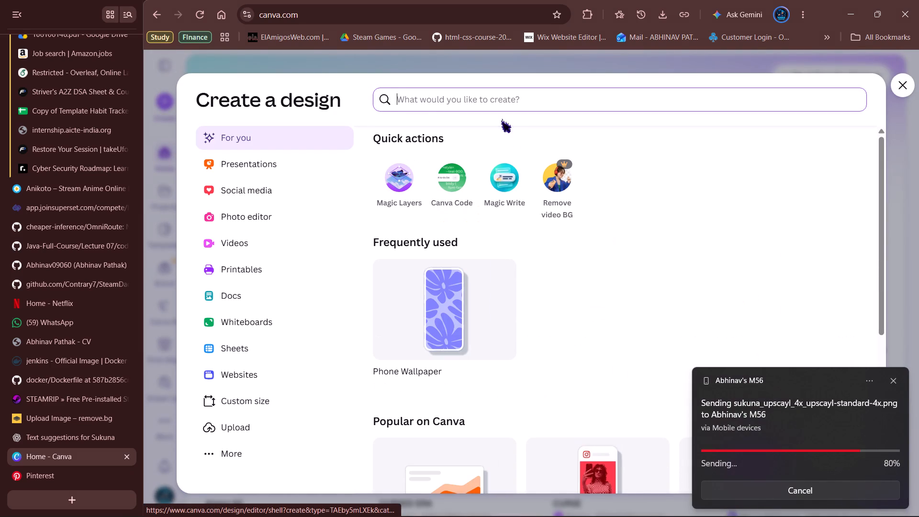
pyautogui.click(502, 106)
pyautogui.write('pp')
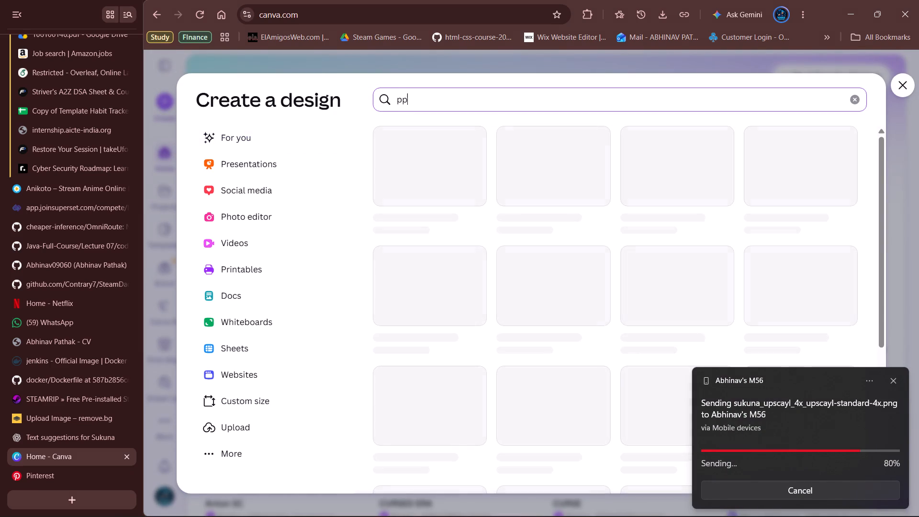
pyautogui.press('BackSpace')
pyautogui.write('oster')
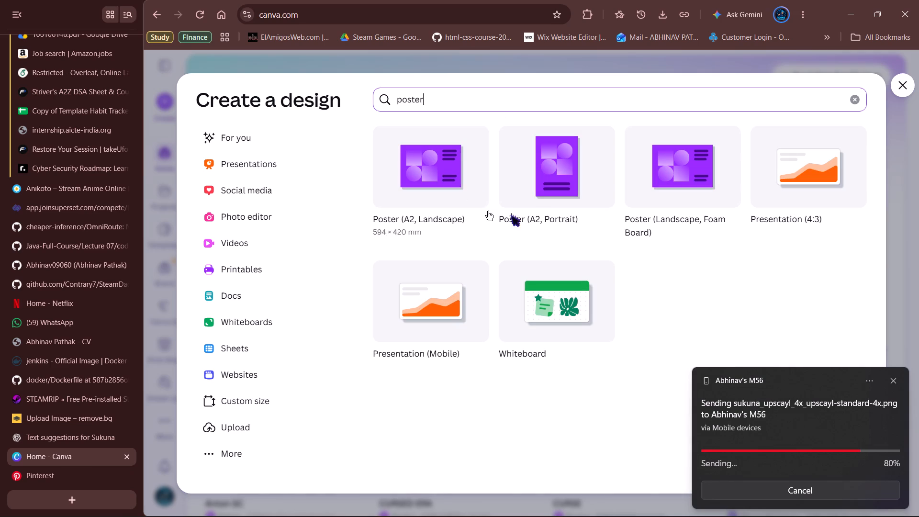
pyautogui.click(563, 174)
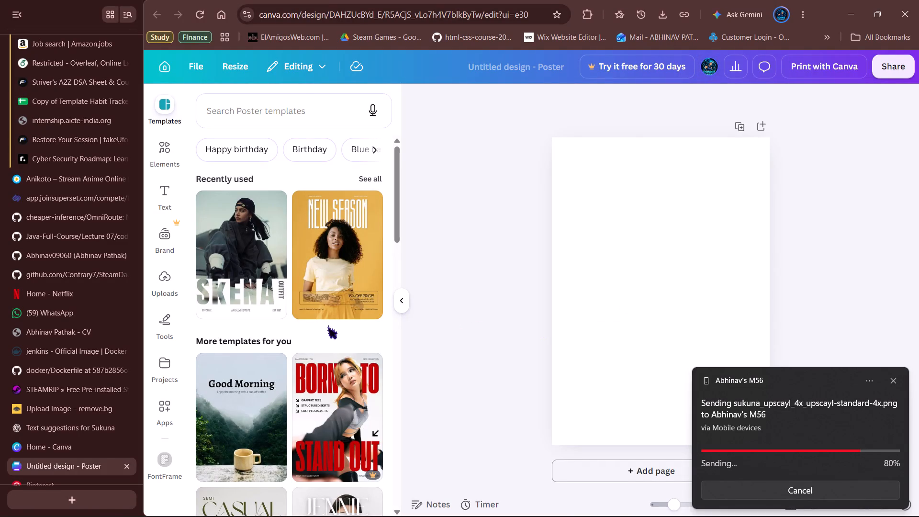
# Apply the Semi Casual Look template with the woman in a green blazer to the blank poster.
pyautogui.scroll(-3, 328, 325)
pyautogui.scroll(-3, 274, 343)
pyautogui.scroll(2, 278, 273)
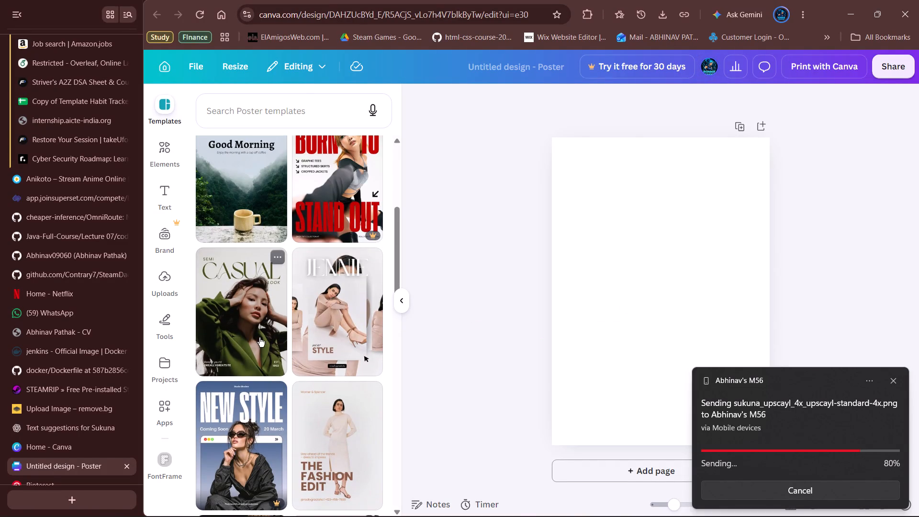
pyautogui.click(242, 314)
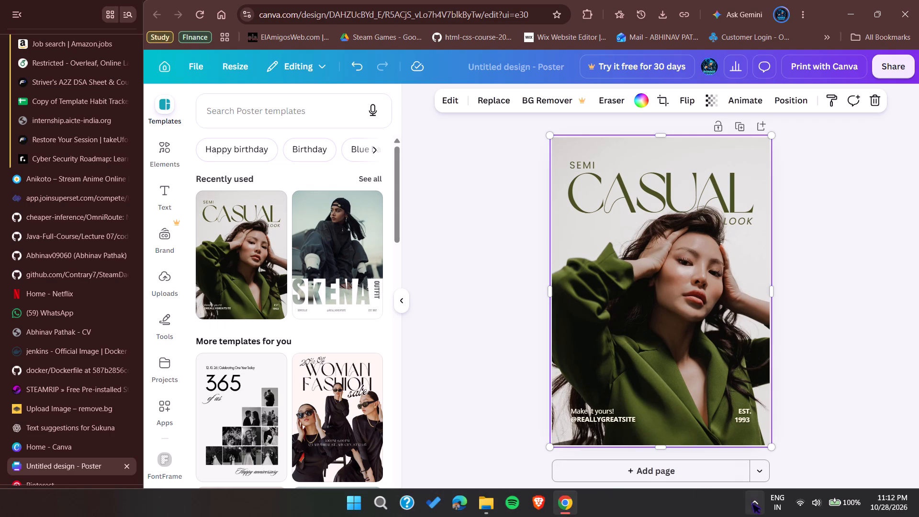
# Check the Windows notifications for the status of the file transfer to the M56 phone, and return to the poster.
pyautogui.click(751, 500)
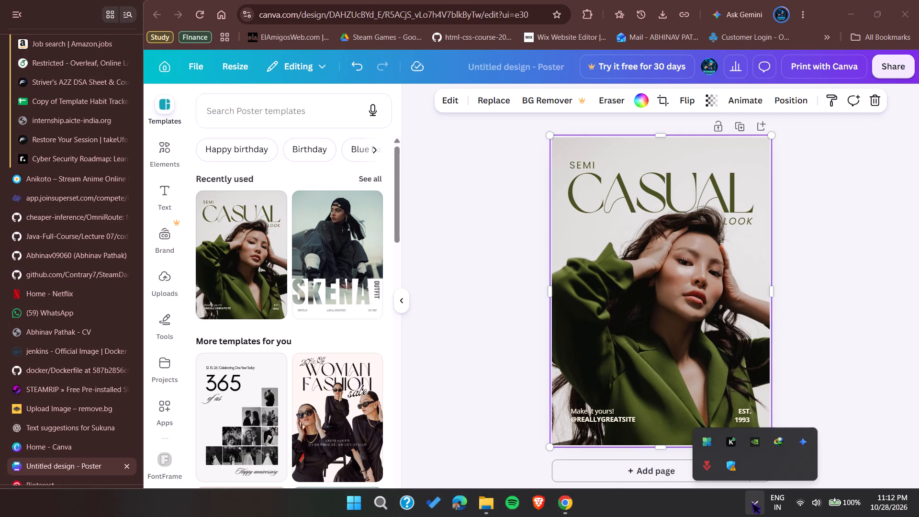
pyautogui.click(860, 516)
pyautogui.click(897, 512)
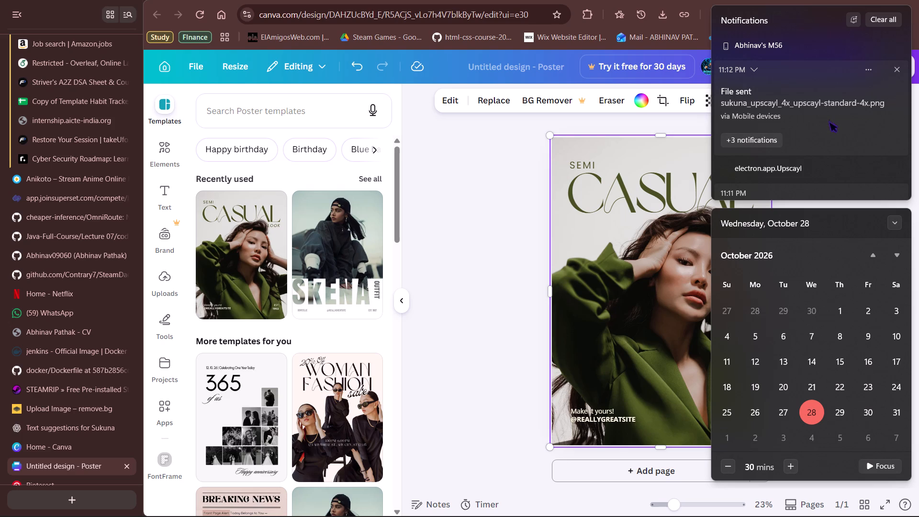
pyautogui.click(507, 245)
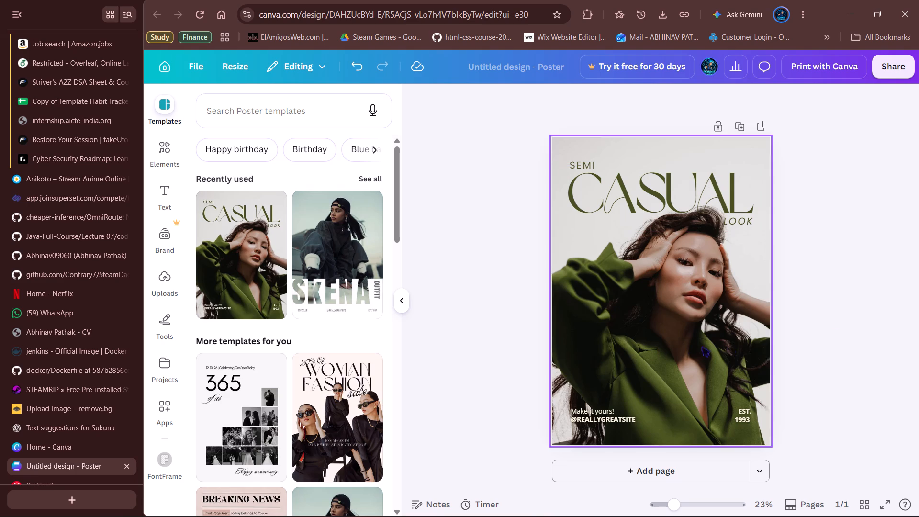
# Inspect the template's background photo and CASUAL title, reviewing the poster's full layer stack.
pyautogui.click(678, 293)
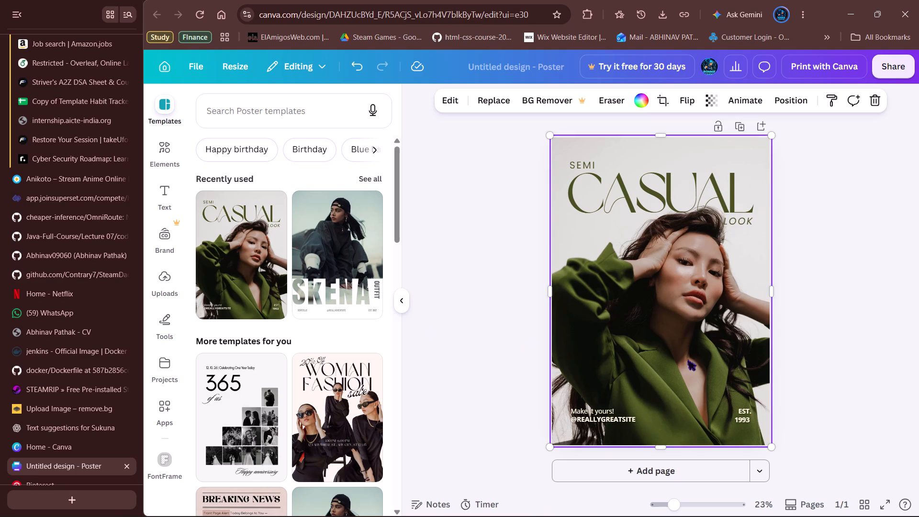
pyautogui.click(834, 311)
pyautogui.click(606, 283)
pyautogui.rightClick(606, 283)
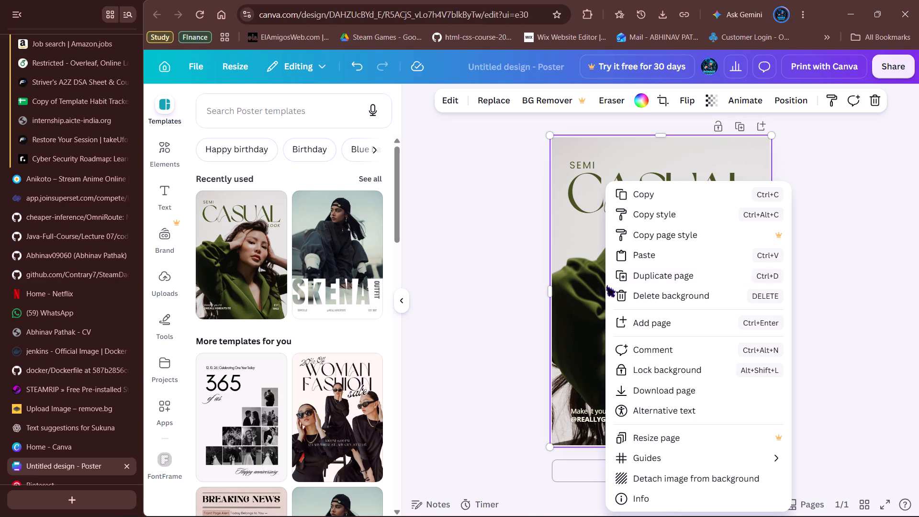
pyautogui.scroll(-1, 652, 366)
pyautogui.click(551, 291)
pyautogui.click(515, 250)
pyautogui.click(624, 198)
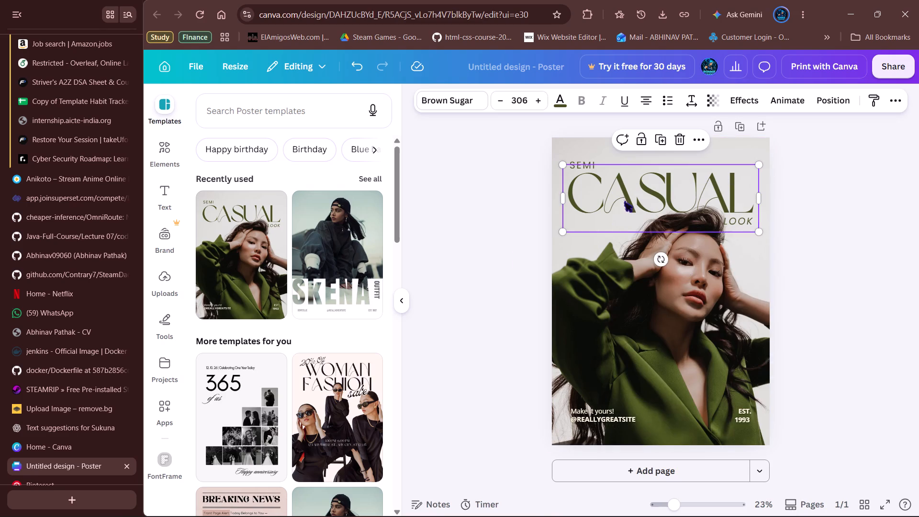
pyautogui.rightClick(624, 197)
pyautogui.click(553, 402)
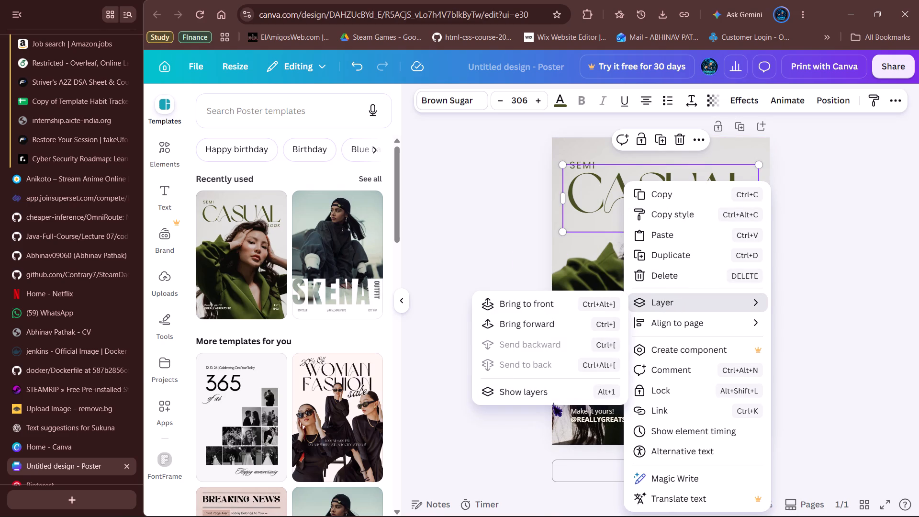
pyautogui.click(550, 394)
pyautogui.scroll(-1, 339, 318)
pyautogui.scroll(-2, 331, 370)
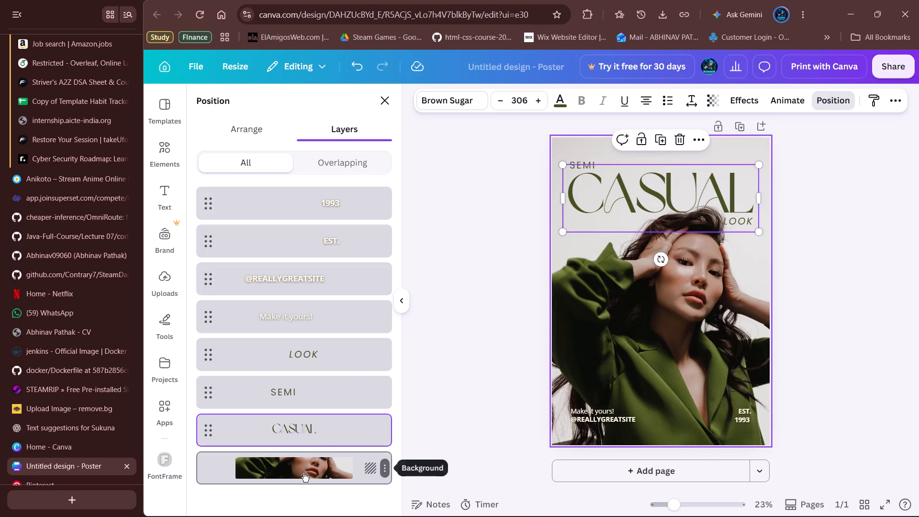
pyautogui.click(450, 404)
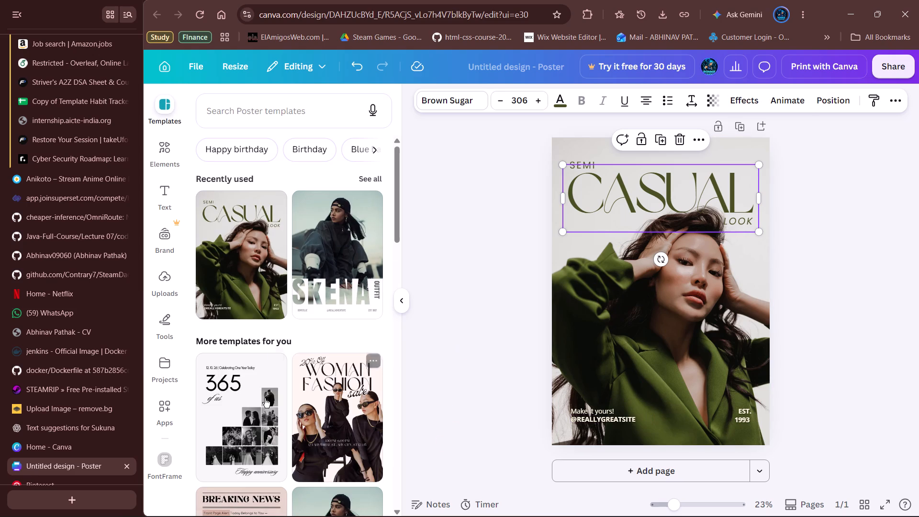
# Switch to Pinterest, go back to the sukuna search results, and browse the pins for an image suiting the Canva poster template.
pyautogui.scroll(-3, 69, 442)
pyautogui.click(59, 472)
pyautogui.scroll(3, 511, 341)
pyautogui.click(155, 15)
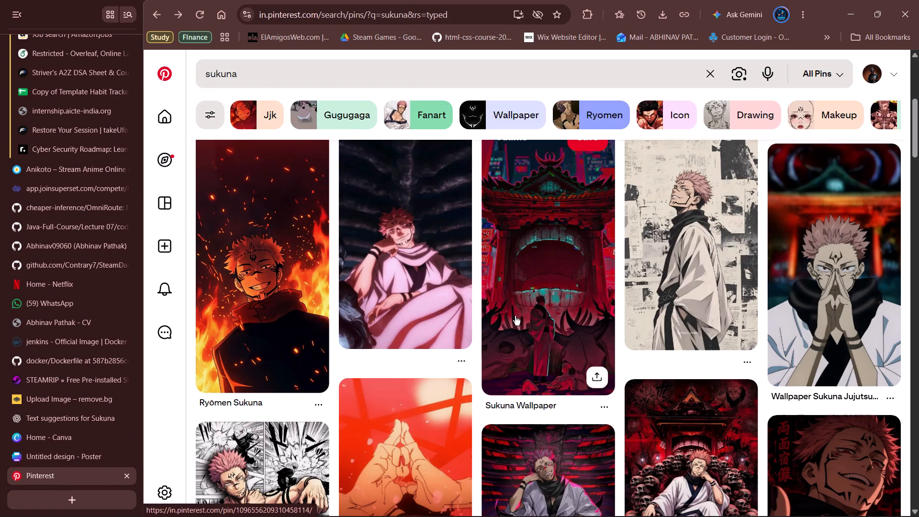
pyautogui.scroll(2, 504, 322)
pyautogui.scroll(3, 642, 331)
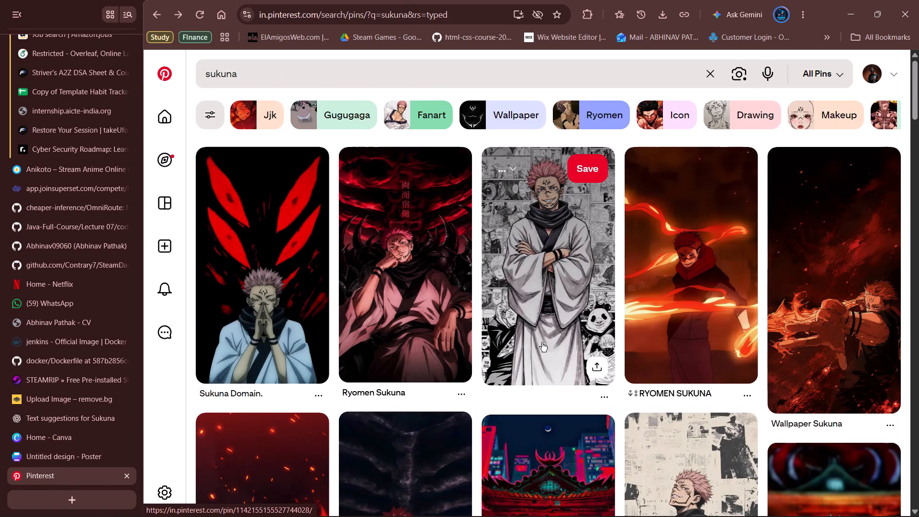
pyautogui.scroll(3, 542, 311)
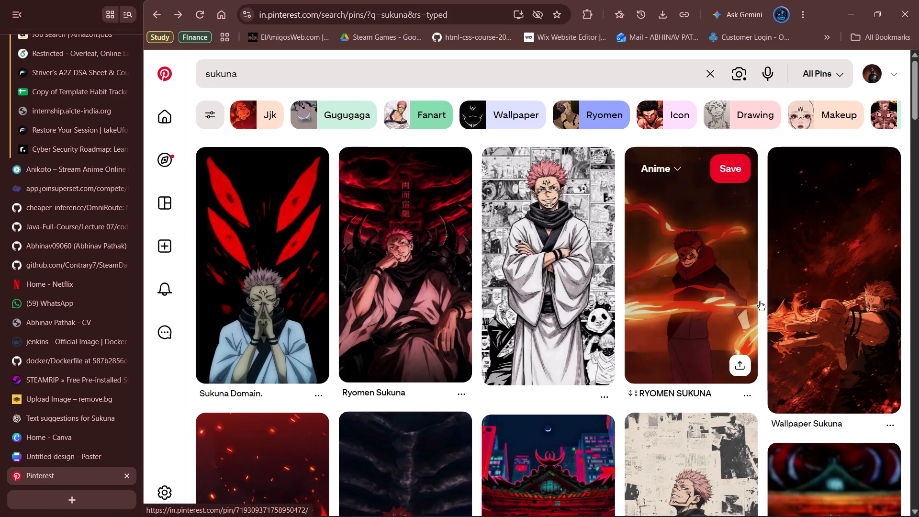
pyautogui.scroll(-8, 877, 261)
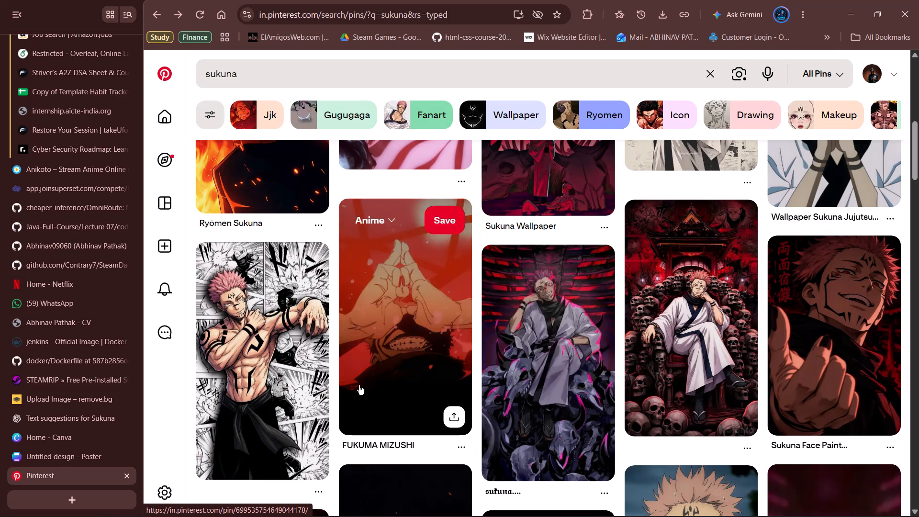
pyautogui.scroll(-4, 359, 385)
pyautogui.scroll(-3, 740, 325)
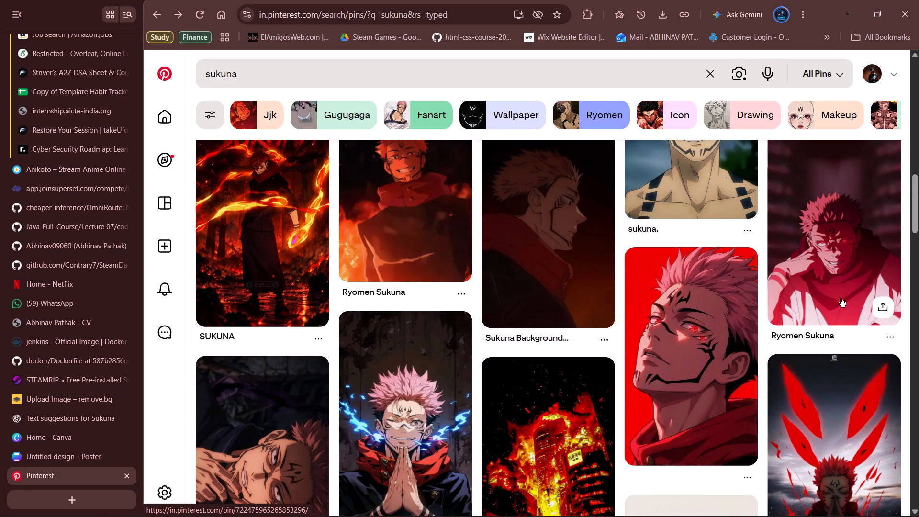
pyautogui.scroll(-3, 748, 337)
pyautogui.scroll(-2, 425, 339)
pyautogui.scroll(-2, 504, 350)
pyautogui.scroll(-4, 567, 348)
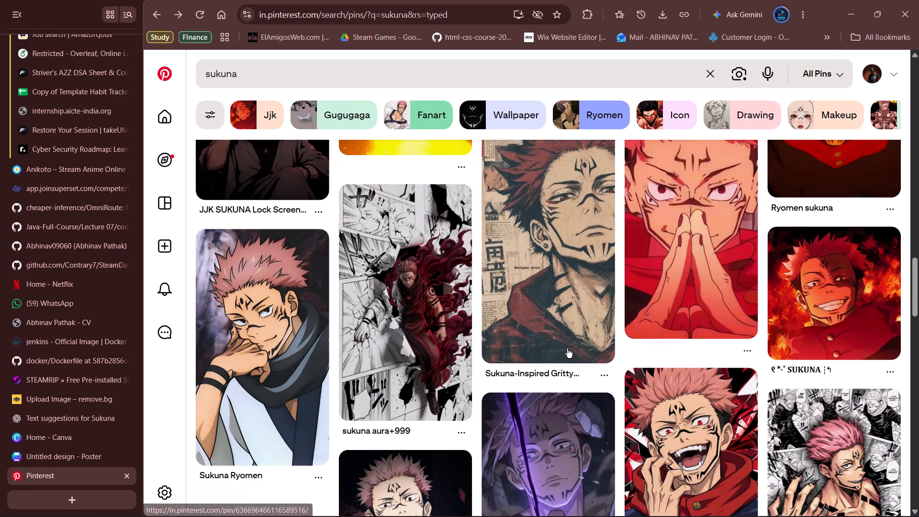
pyautogui.scroll(-4, 470, 270)
pyautogui.scroll(4, 488, 323)
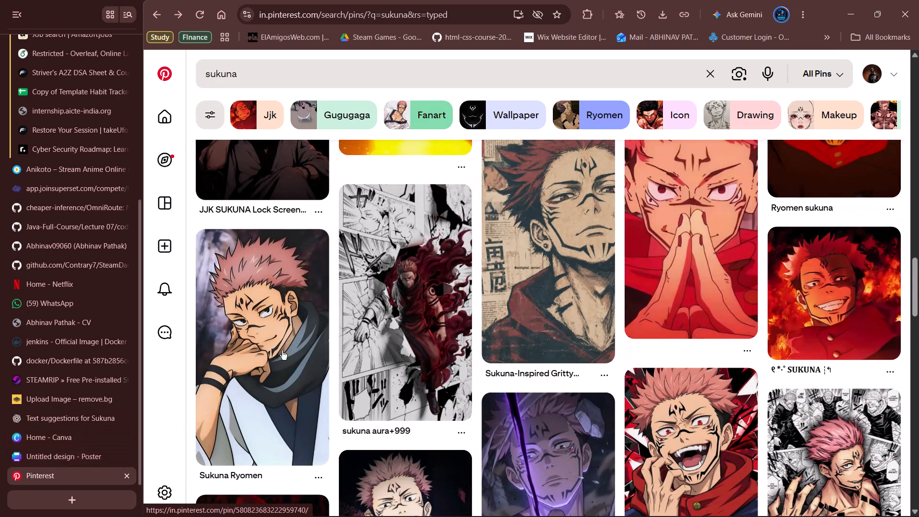
pyautogui.click(80, 457)
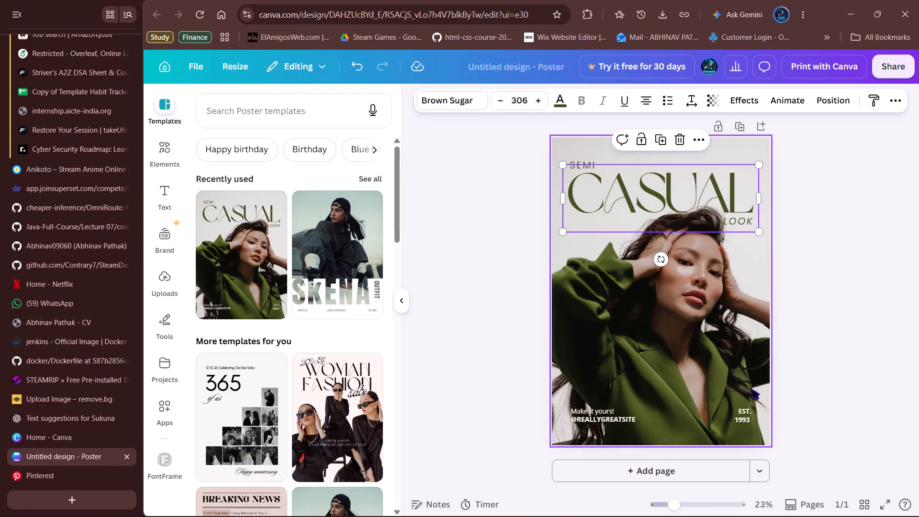
pyautogui.click(116, 470)
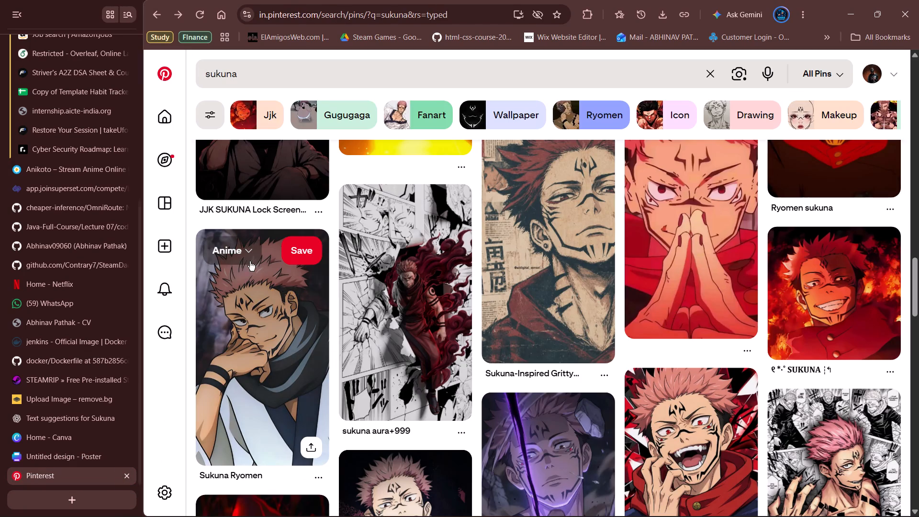
# Download the image of the Sukuna Ryomen pin showing him resting his chin on his hand.
pyautogui.click(317, 484)
pyautogui.click(325, 429)
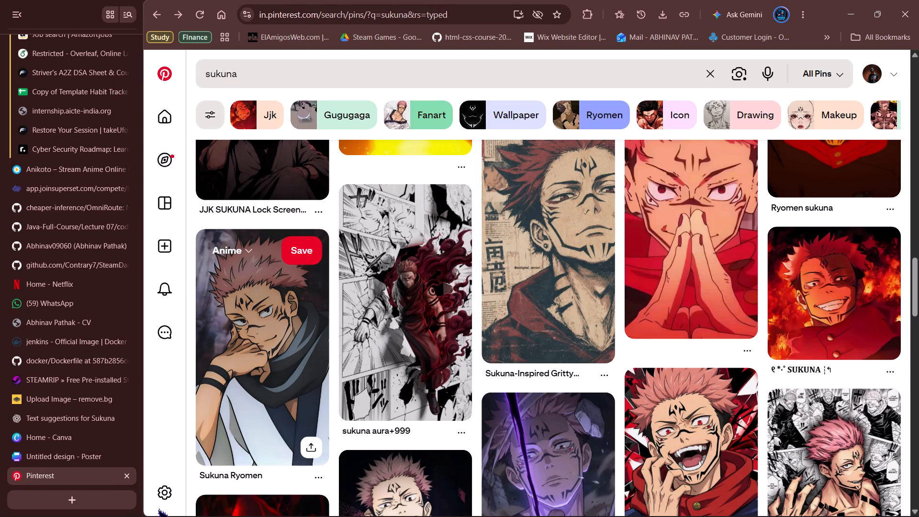
pyautogui.click(367, 258)
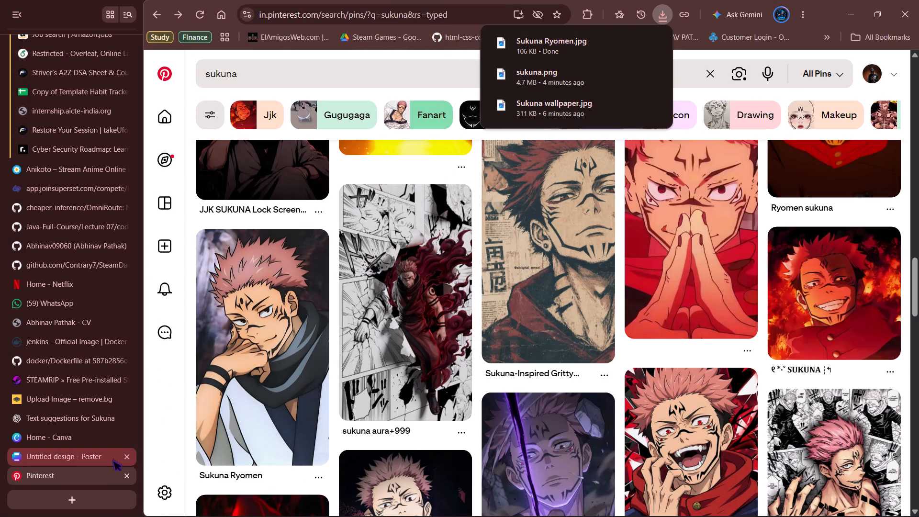
pyautogui.click(80, 495)
pyautogui.click(399, 346)
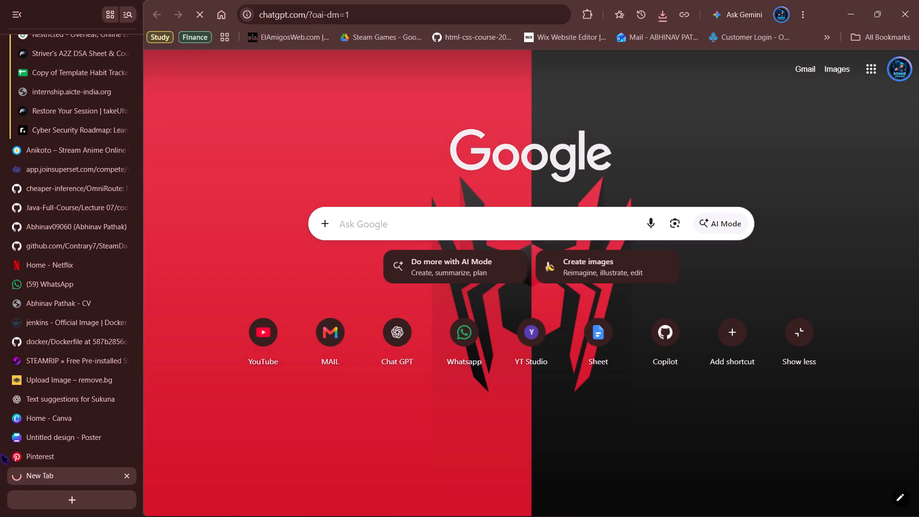
pyautogui.click(55, 447)
pyautogui.click(63, 438)
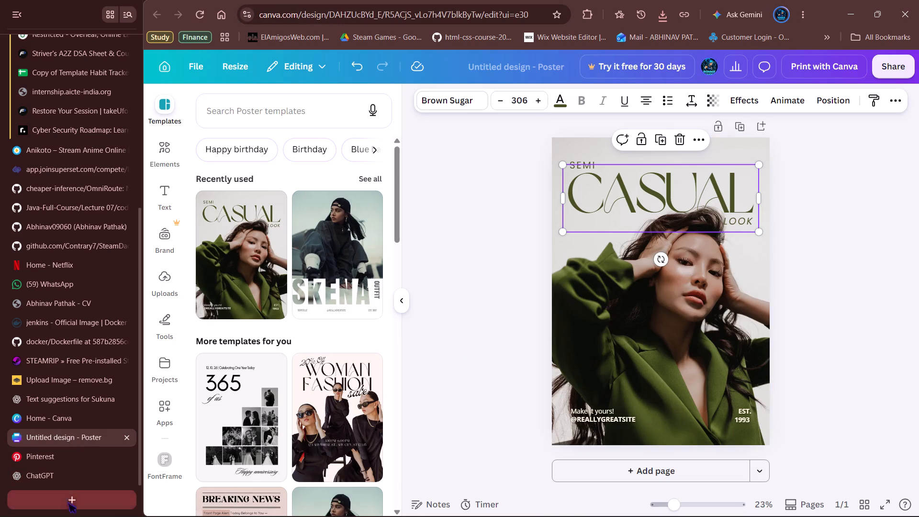
pyautogui.click(75, 475)
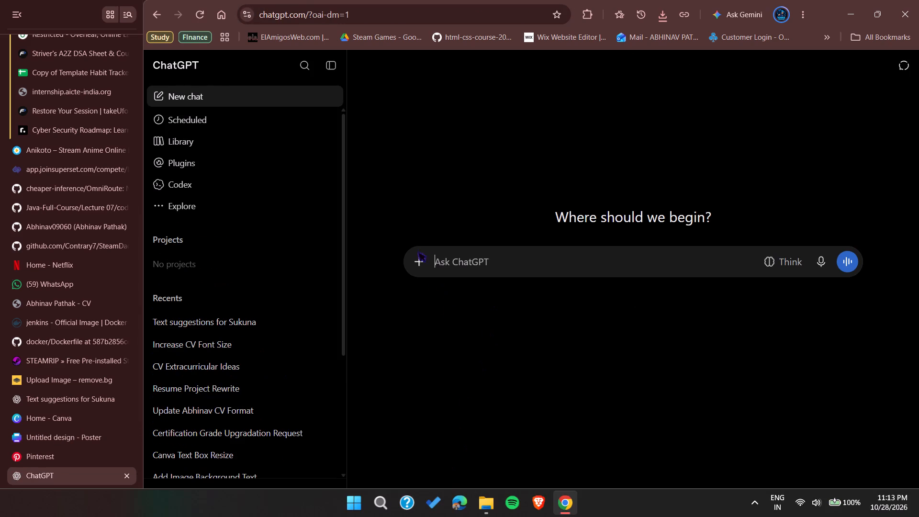
pyautogui.click(415, 265)
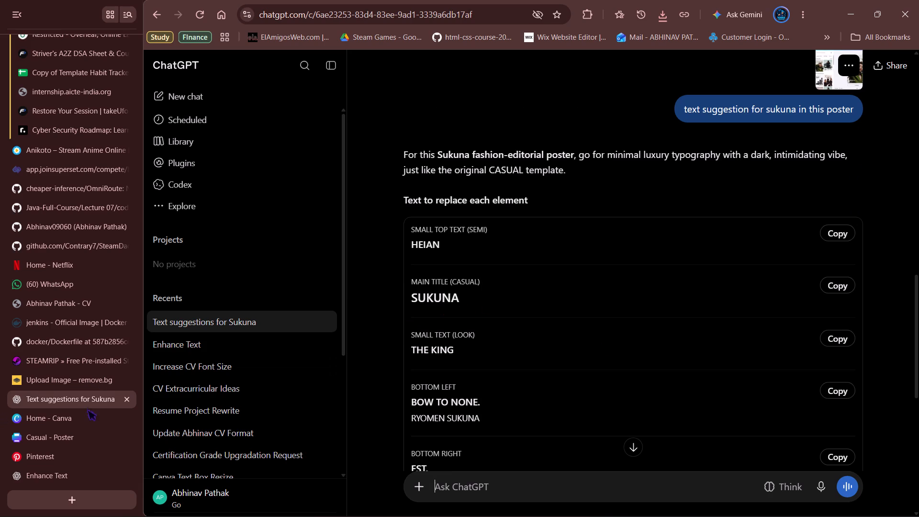
pyautogui.click(85, 438)
pyautogui.click(623, 183)
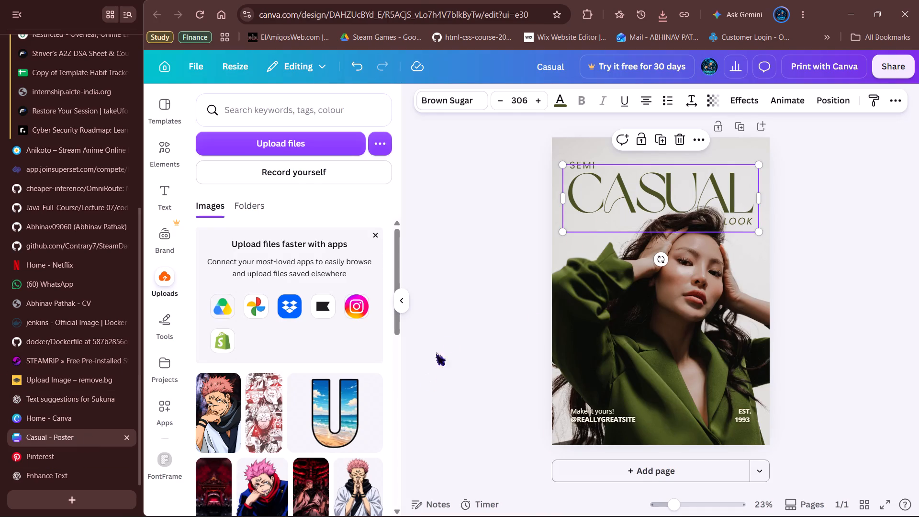
pyautogui.click(444, 338)
# Add the uploaded Sukuna portrait to the poster and resize it to cover the whole page.
pyautogui.click(213, 411)
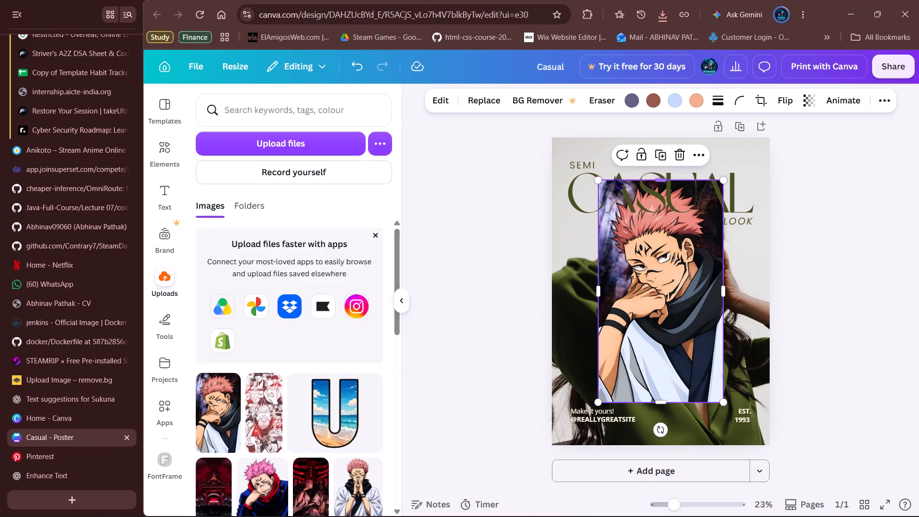
pyautogui.moveTo(599, 180); pyautogui.dragTo(572, 139)
pyautogui.moveTo(575, 270); pyautogui.dragTo(566, 270)
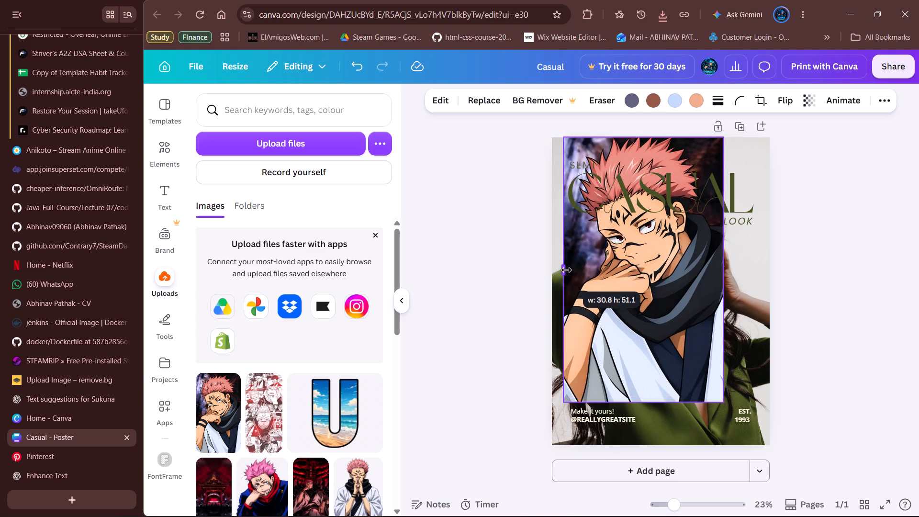
pyautogui.moveTo(566, 270); pyautogui.dragTo(552, 270)
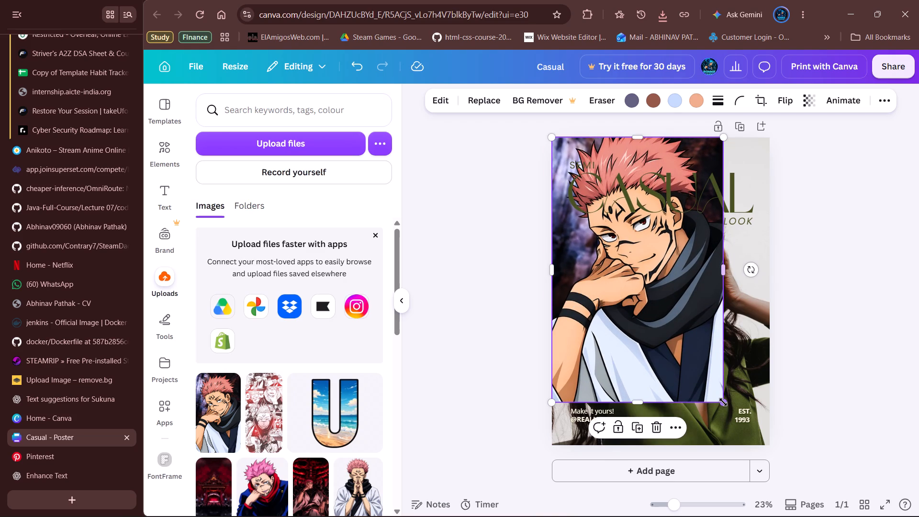
pyautogui.moveTo(723, 402); pyautogui.dragTo(767, 432)
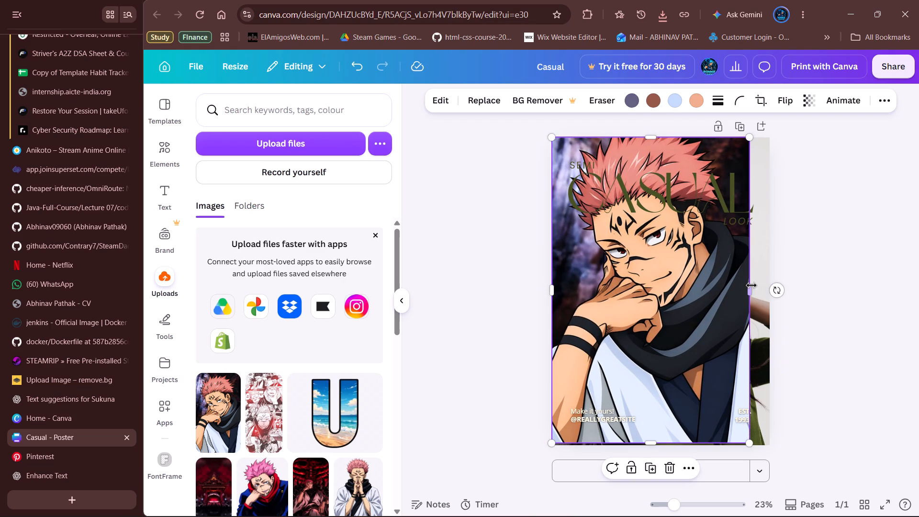
pyautogui.moveTo(752, 293); pyautogui.dragTo(779, 301)
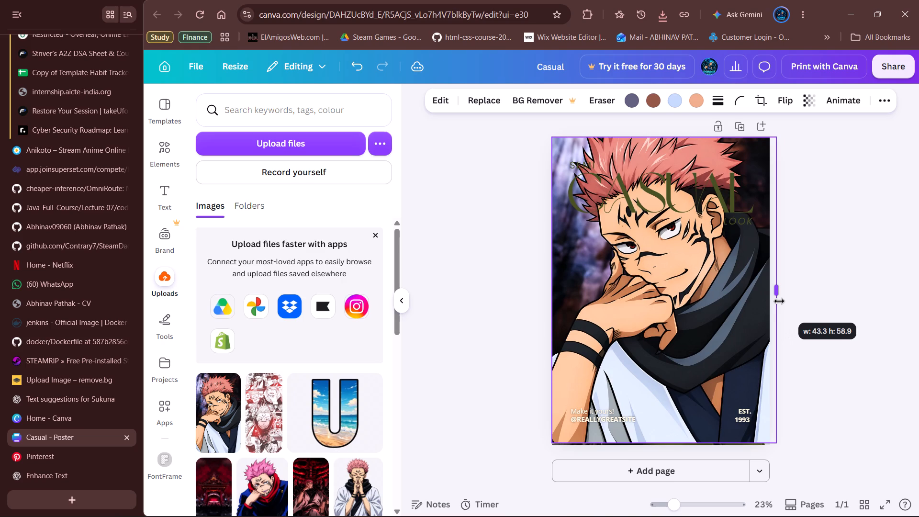
pyautogui.moveTo(779, 301); pyautogui.dragTo(772, 301)
pyautogui.moveTo(664, 445); pyautogui.dragTo(665, 450)
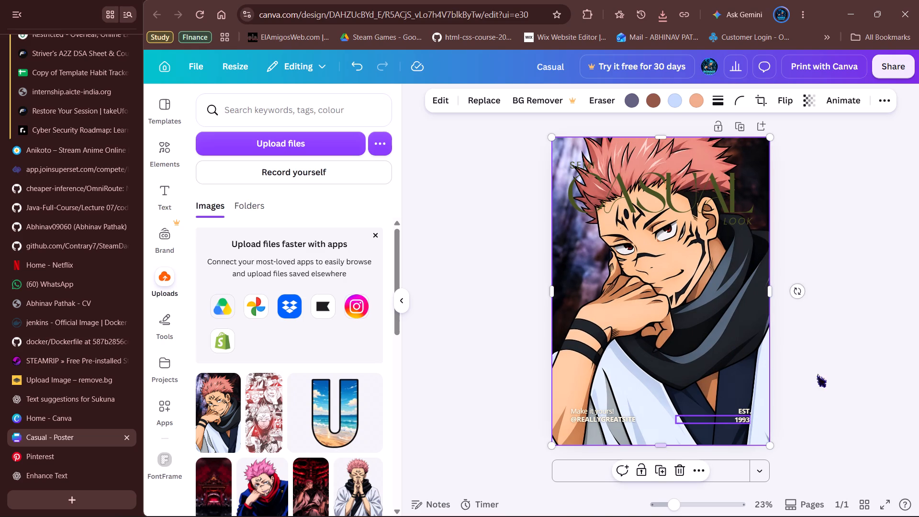
pyautogui.click(852, 322)
# Shift the portrait lower on the page and extend its top and left edges to the page borders, making it about 64 tall.
pyautogui.scroll(1, 707, 294)
pyautogui.moveTo(685, 277); pyautogui.dragTo(688, 285)
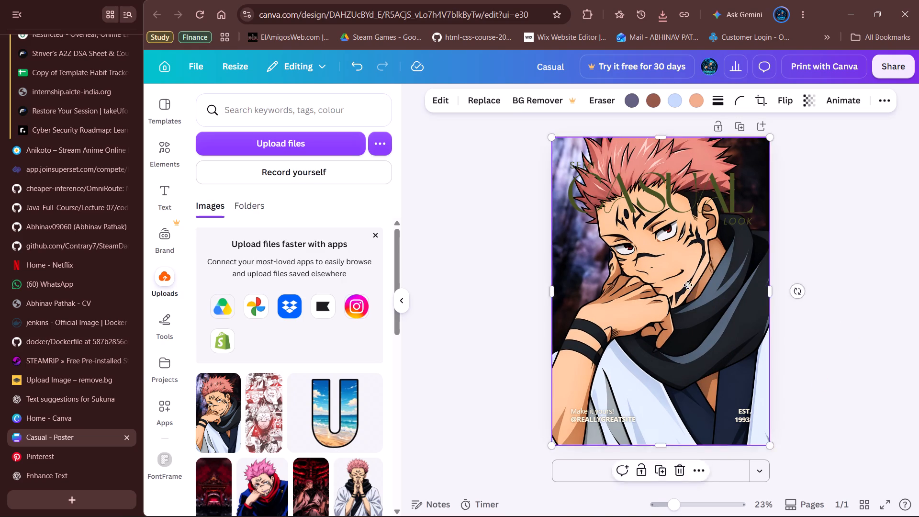
pyautogui.moveTo(688, 285); pyautogui.dragTo(686, 300)
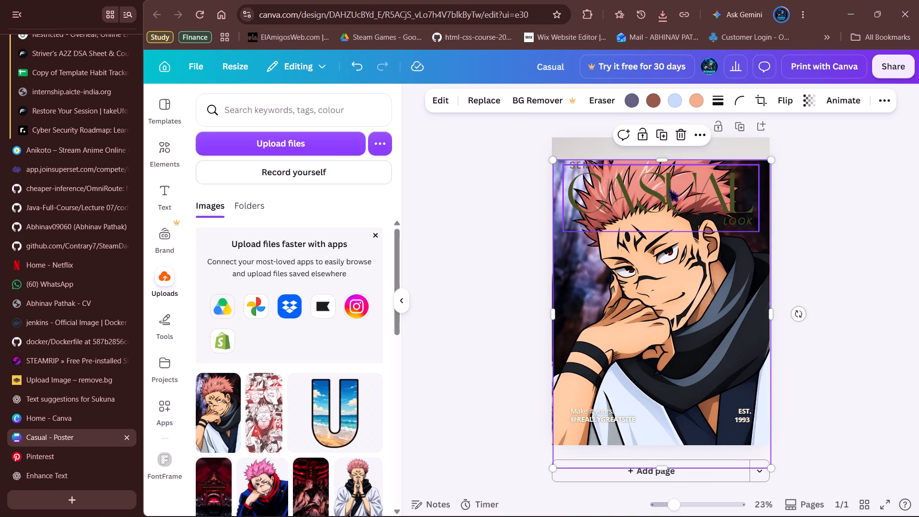
pyautogui.moveTo(665, 162); pyautogui.dragTo(665, 140)
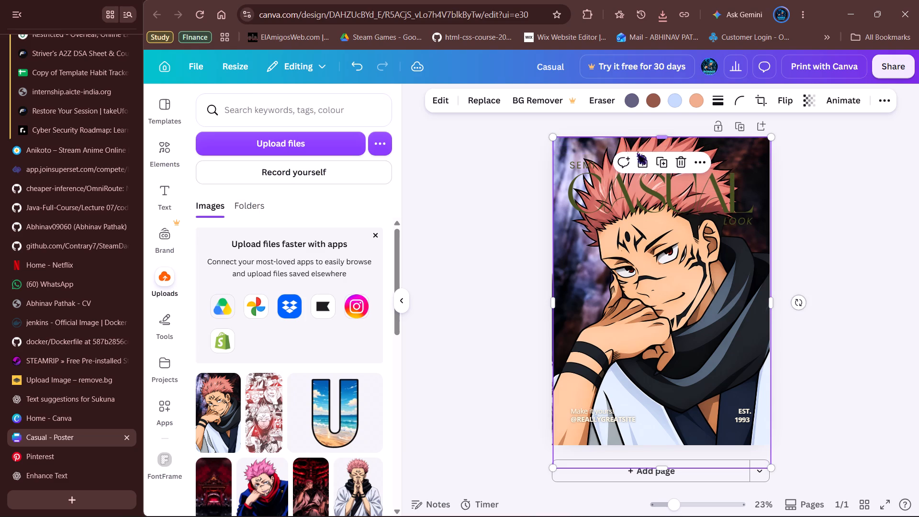
pyautogui.click(553, 137)
pyautogui.click(556, 301)
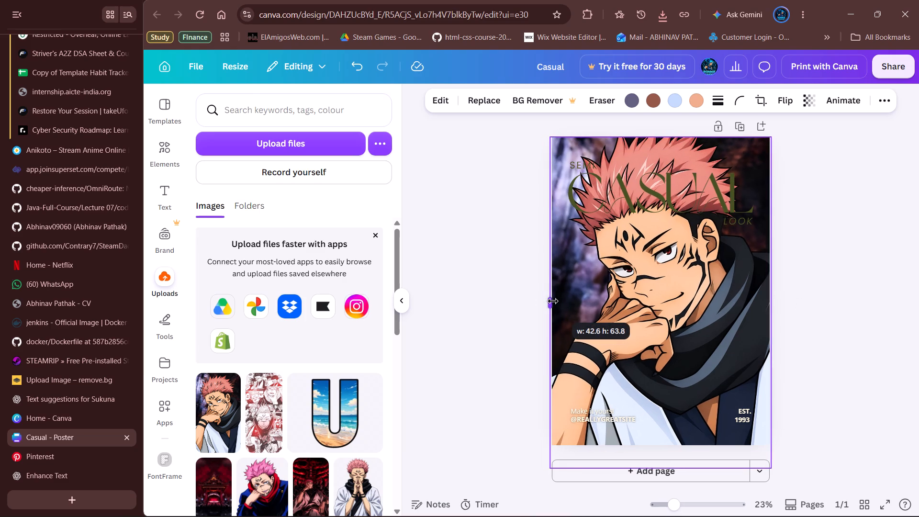
pyautogui.click(829, 226)
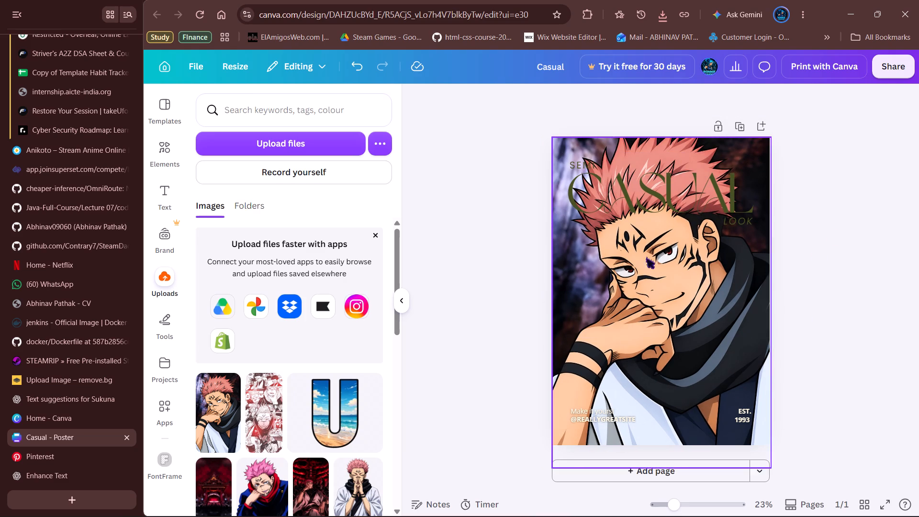
# Replace the CASUAL title text with SUKUNA.
pyautogui.click(659, 191)
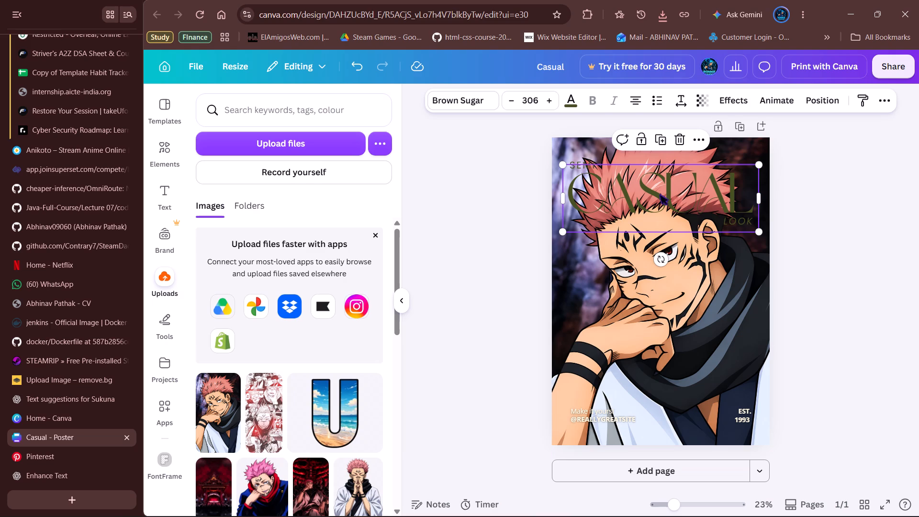
pyautogui.click(659, 191)
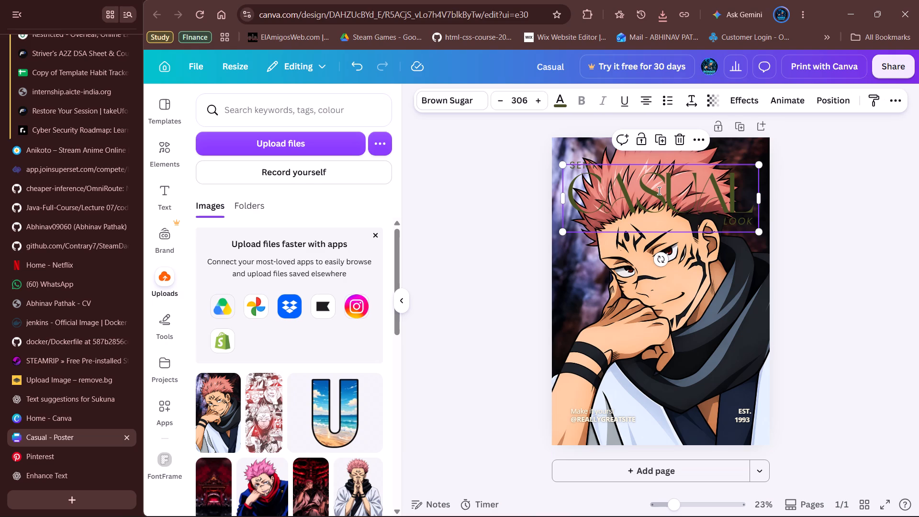
pyautogui.press('BackSpace')
pyautogui.write('SUKUNA')
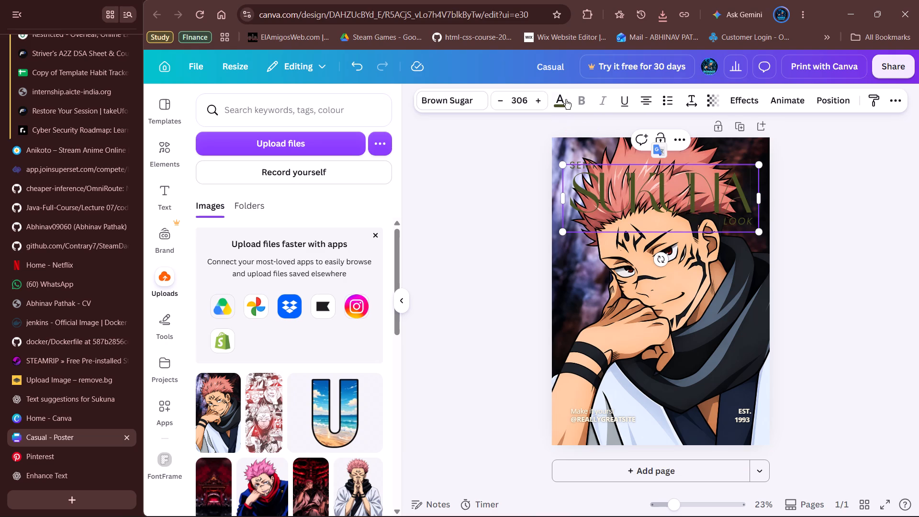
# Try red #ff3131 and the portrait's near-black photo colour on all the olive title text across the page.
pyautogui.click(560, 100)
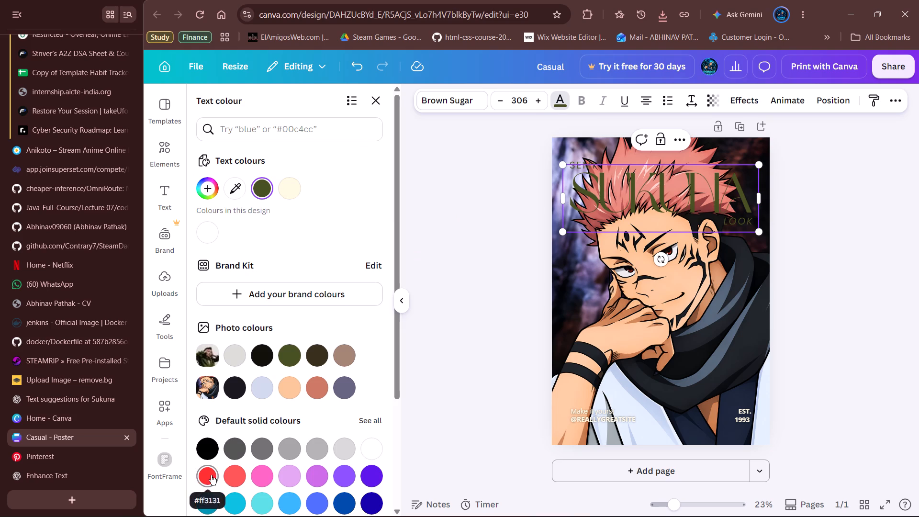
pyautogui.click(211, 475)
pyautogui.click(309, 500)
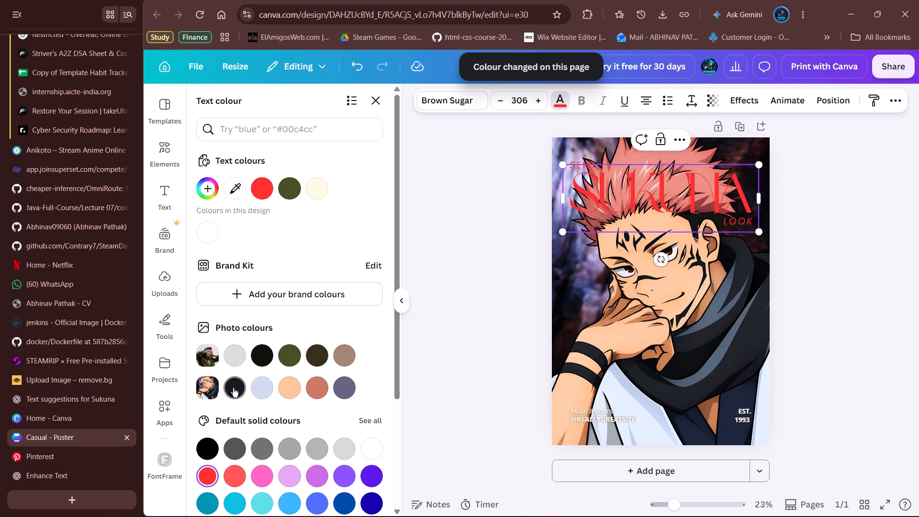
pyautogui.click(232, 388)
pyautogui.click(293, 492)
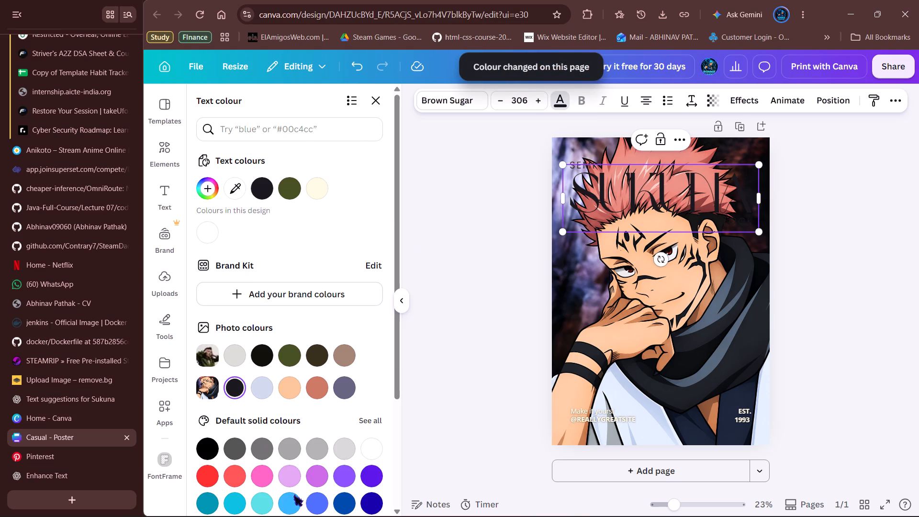
# Recolour the SEMI, SUKUNA and LOOK text white by applying the change to every matching colour on the page.
pyautogui.click(372, 446)
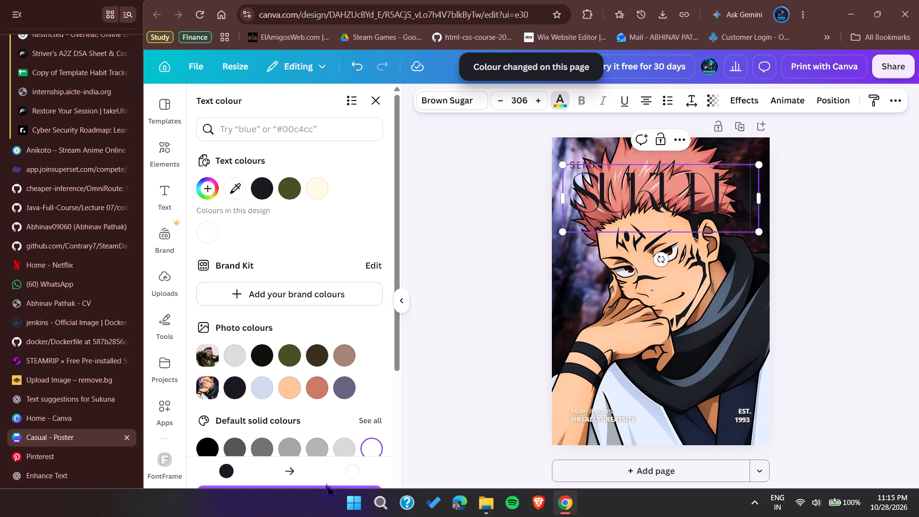
pyautogui.click(323, 490)
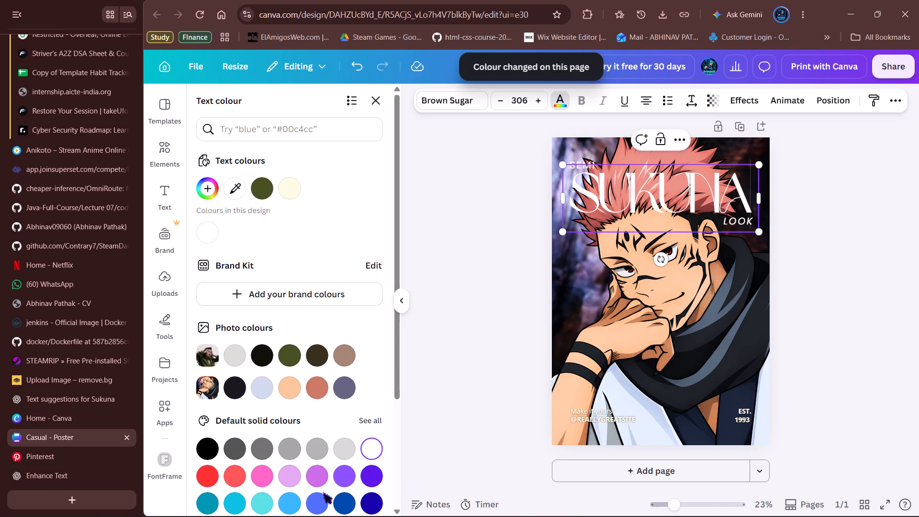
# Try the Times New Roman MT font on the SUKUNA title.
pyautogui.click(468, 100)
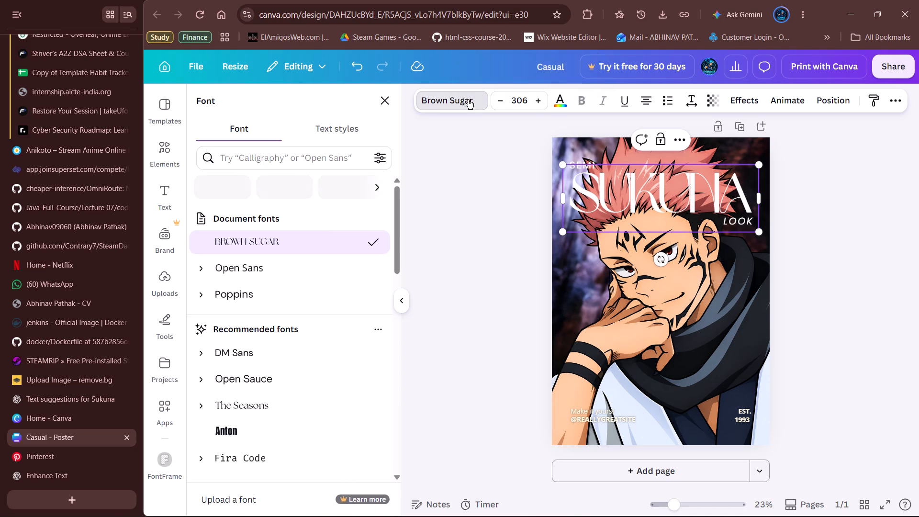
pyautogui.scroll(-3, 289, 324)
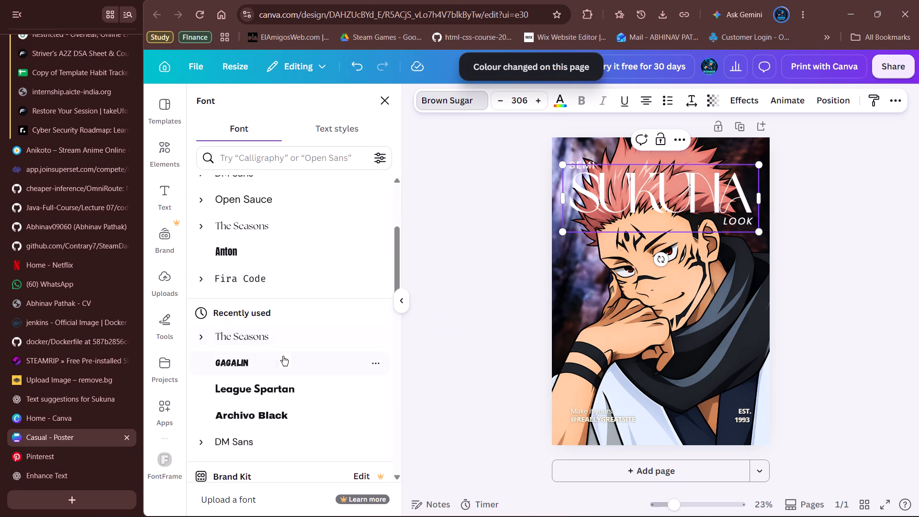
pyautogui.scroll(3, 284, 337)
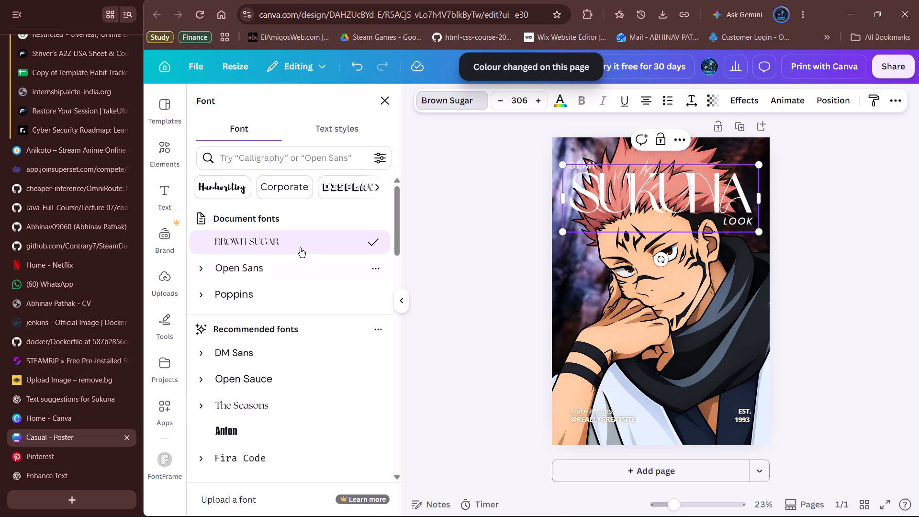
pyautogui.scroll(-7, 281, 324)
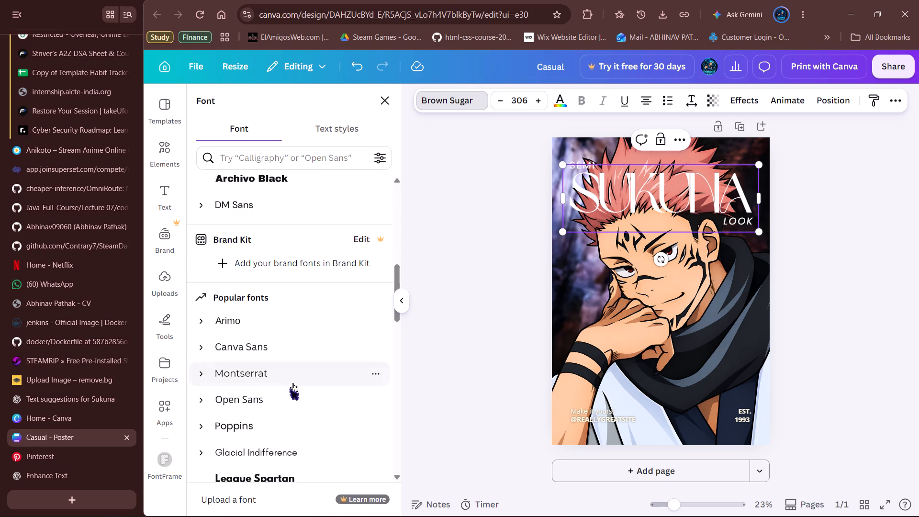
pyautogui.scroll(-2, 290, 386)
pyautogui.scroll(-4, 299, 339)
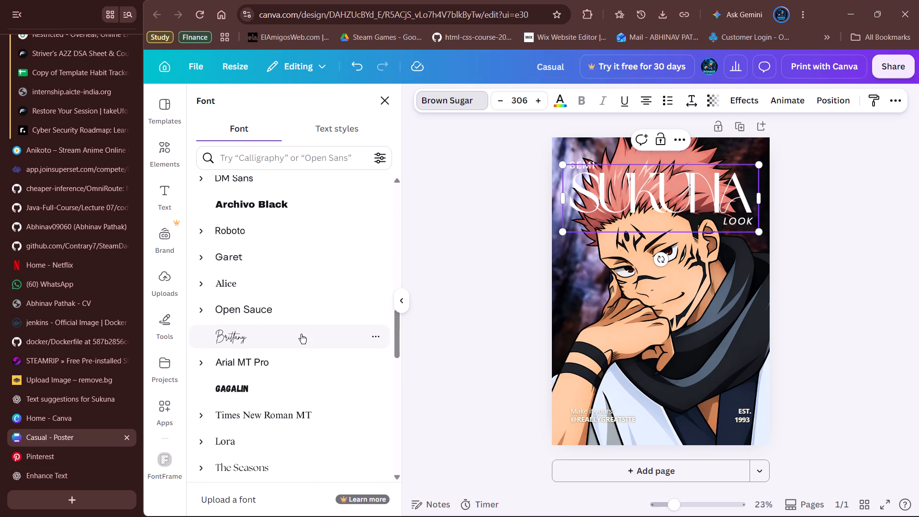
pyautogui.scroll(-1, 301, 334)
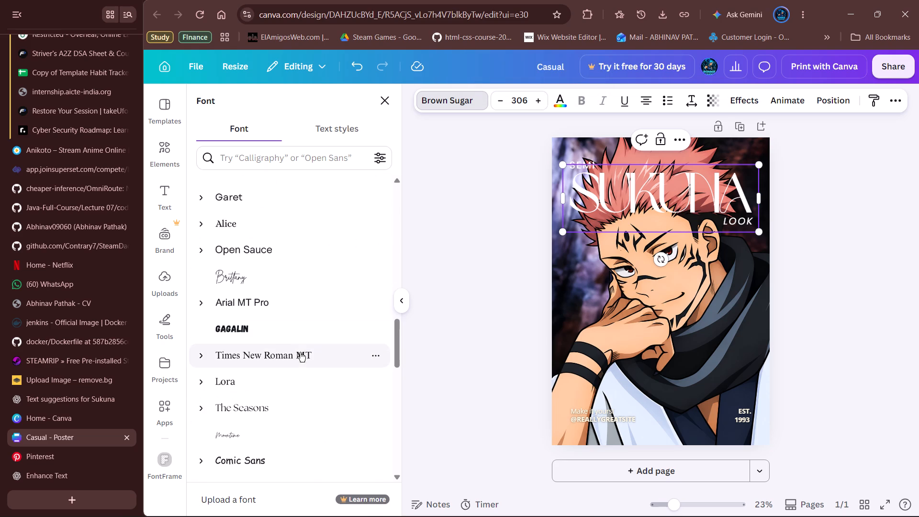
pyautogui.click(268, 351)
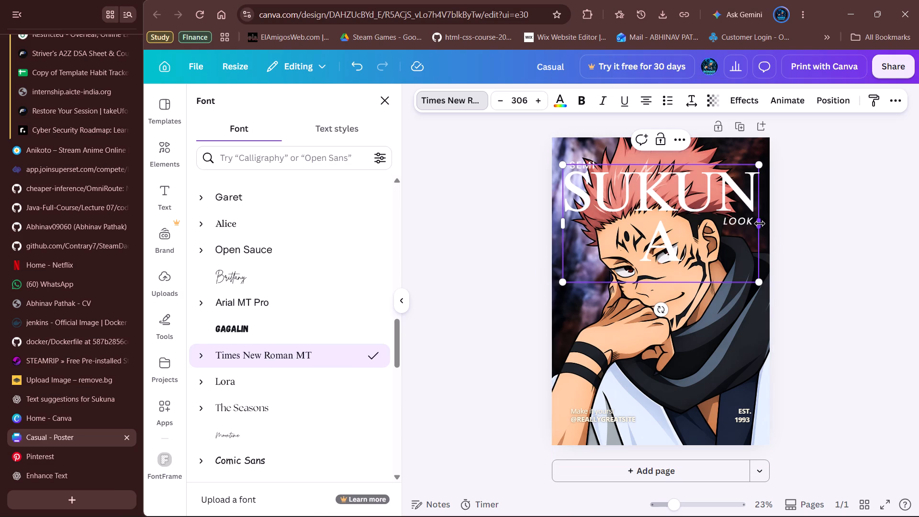
# Widen the SUKUNA text box on both sides to nearly the full width of the page.
pyautogui.moveTo(760, 224); pyautogui.dragTo(773, 224)
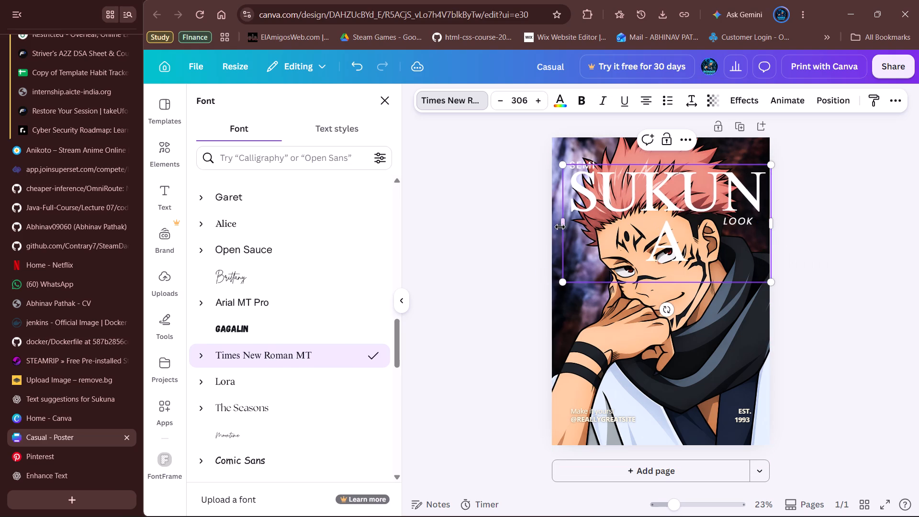
pyautogui.moveTo(560, 226); pyautogui.dragTo(552, 225)
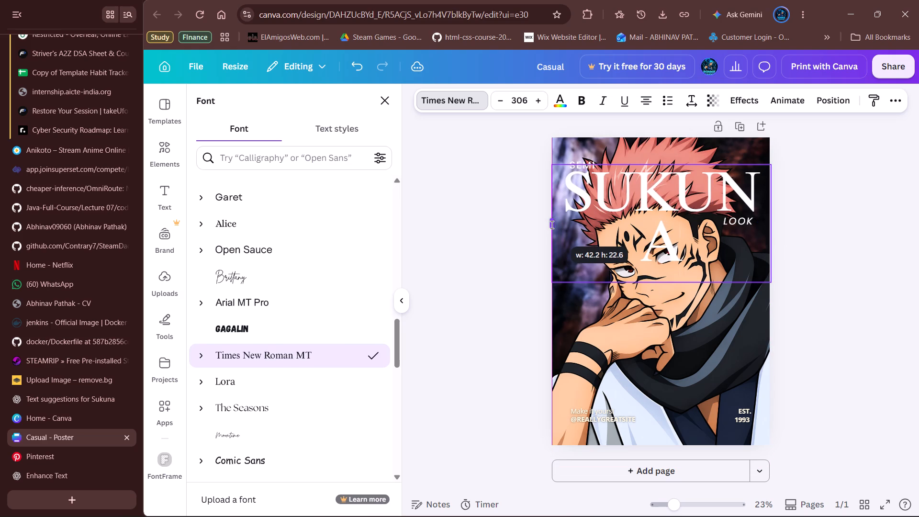
pyautogui.moveTo(552, 225); pyautogui.dragTo(553, 225)
# Reduce the SUKUNA title's font size to 280 so the word fits on one line.
pyautogui.click(497, 98)
pyautogui.tripleClick(497, 98)
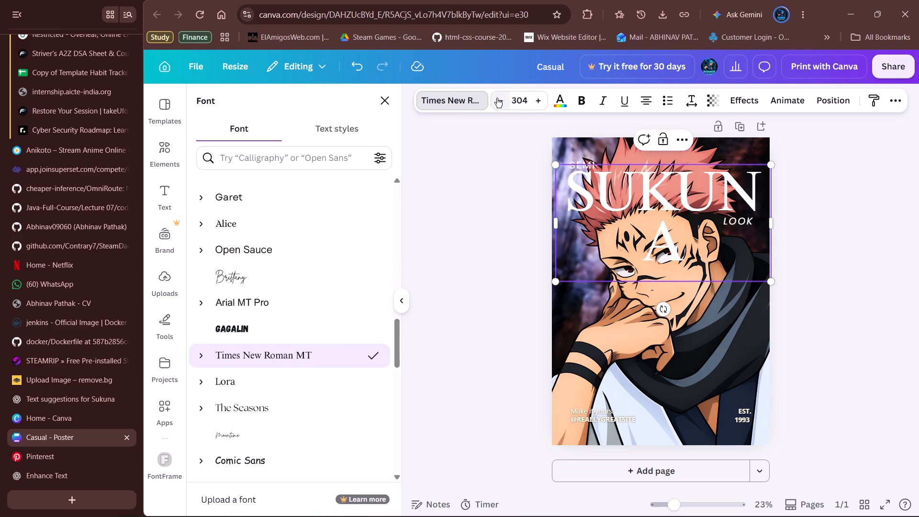
pyautogui.tripleClick(497, 98)
pyautogui.tripleClick(497, 98)
pyautogui.tripleClick(497, 98)
pyautogui.tripleClick(497, 98)
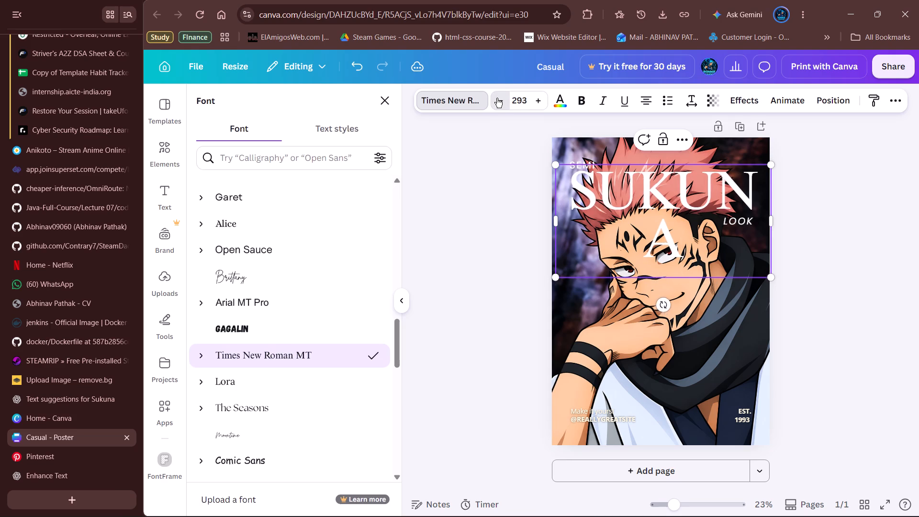
pyautogui.tripleClick(497, 98)
pyautogui.tripleClick(497, 98)
pyautogui.tripleClick(497, 98)
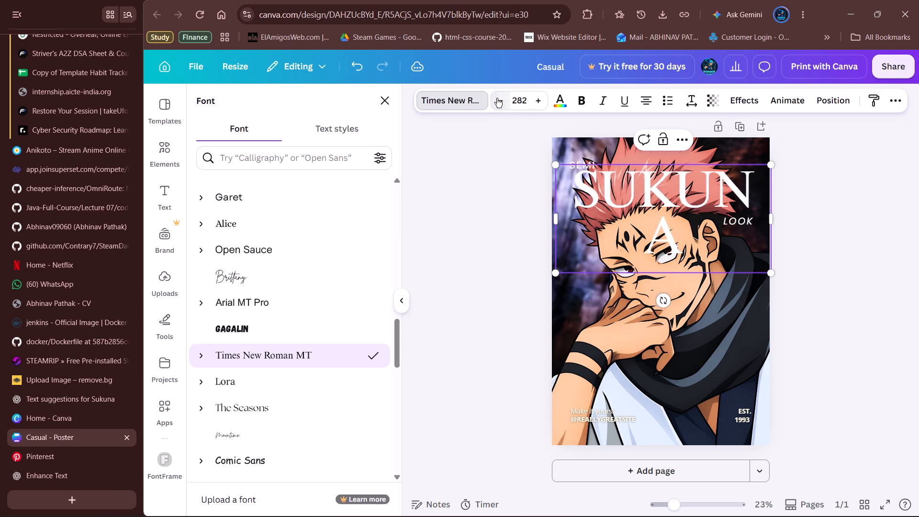
pyautogui.click(497, 98)
pyautogui.click(845, 245)
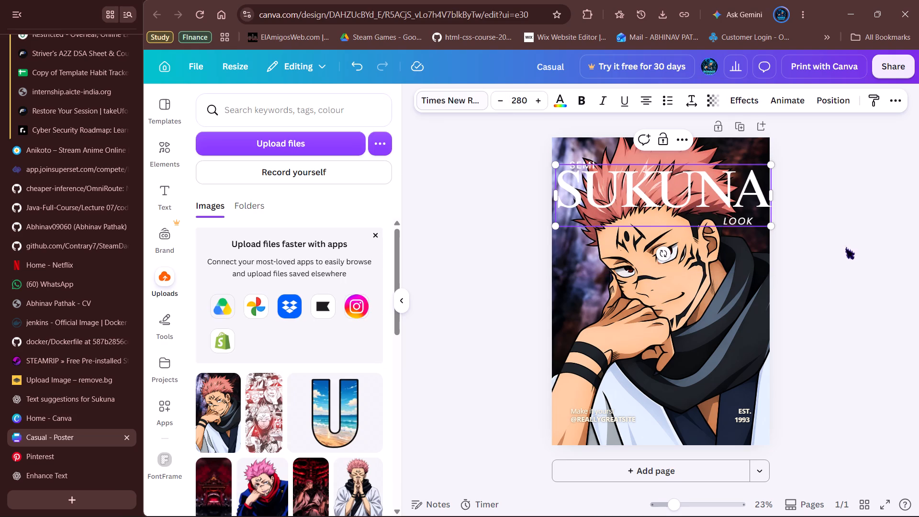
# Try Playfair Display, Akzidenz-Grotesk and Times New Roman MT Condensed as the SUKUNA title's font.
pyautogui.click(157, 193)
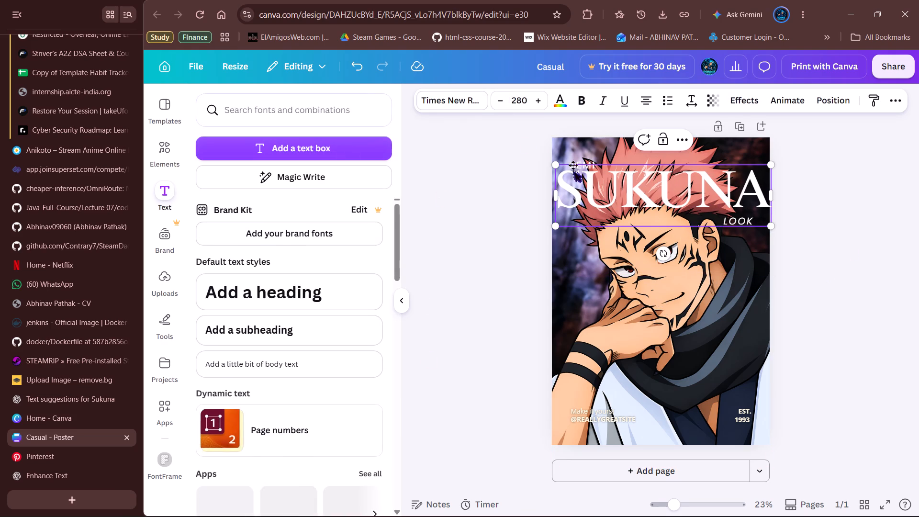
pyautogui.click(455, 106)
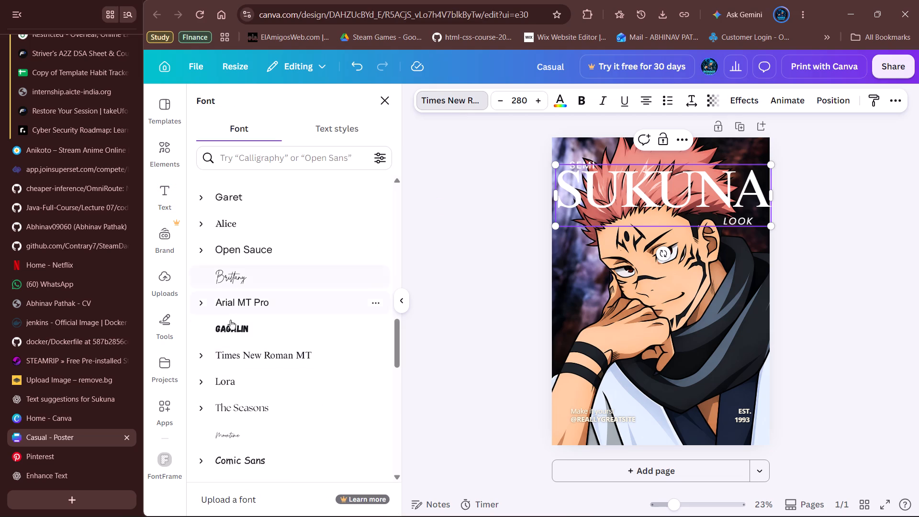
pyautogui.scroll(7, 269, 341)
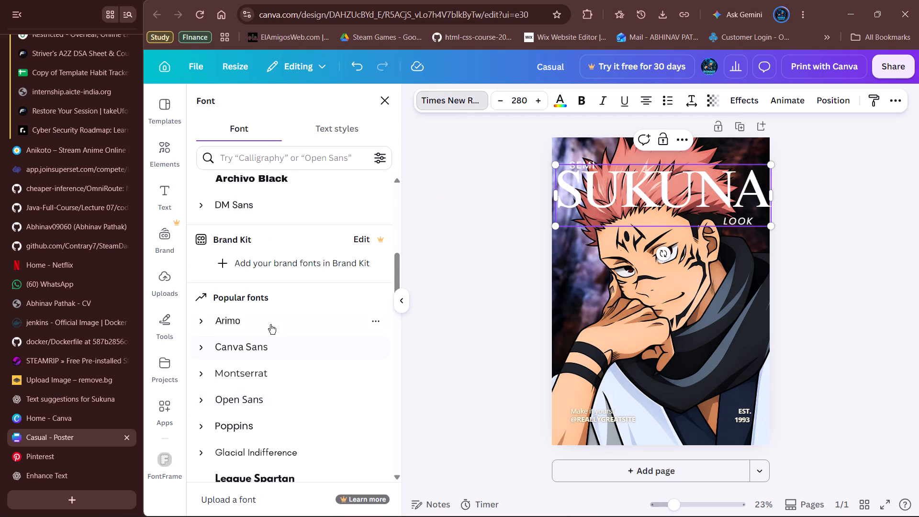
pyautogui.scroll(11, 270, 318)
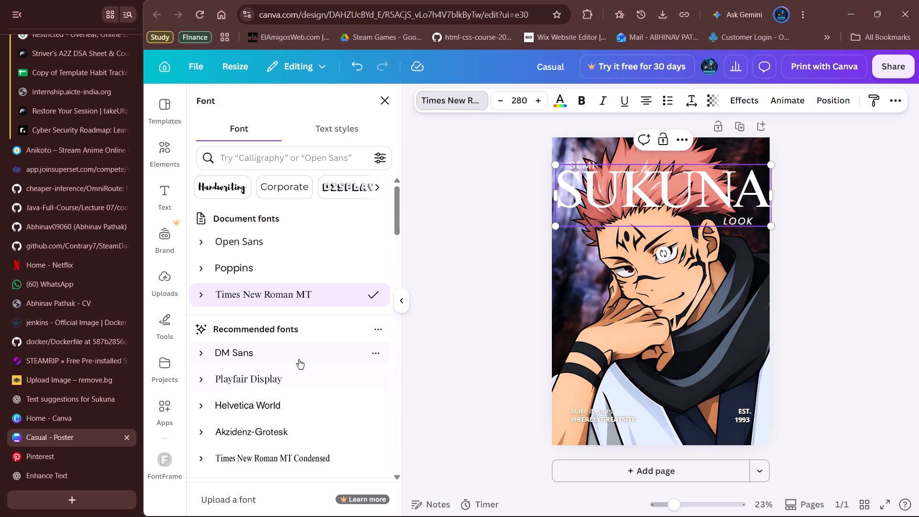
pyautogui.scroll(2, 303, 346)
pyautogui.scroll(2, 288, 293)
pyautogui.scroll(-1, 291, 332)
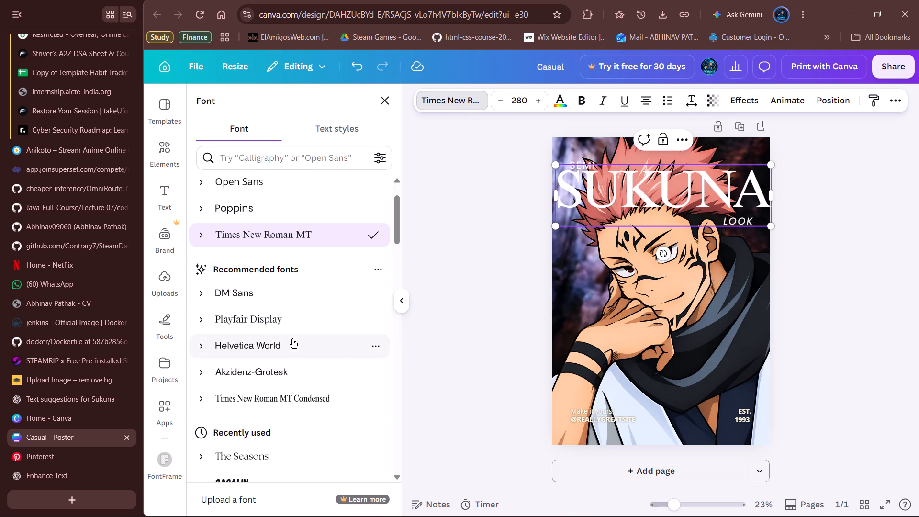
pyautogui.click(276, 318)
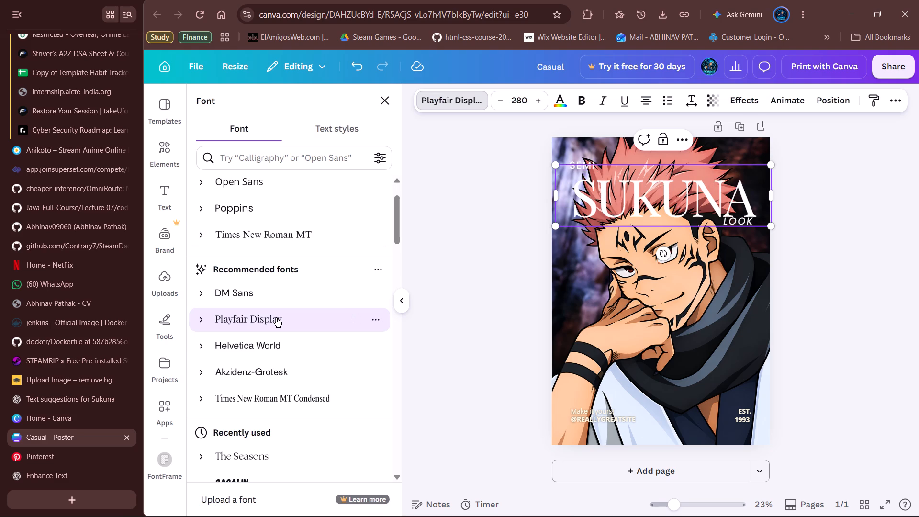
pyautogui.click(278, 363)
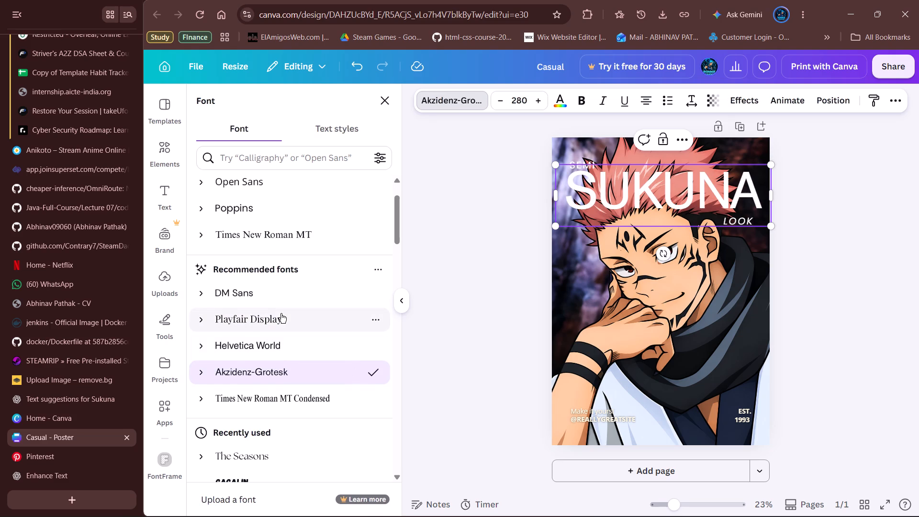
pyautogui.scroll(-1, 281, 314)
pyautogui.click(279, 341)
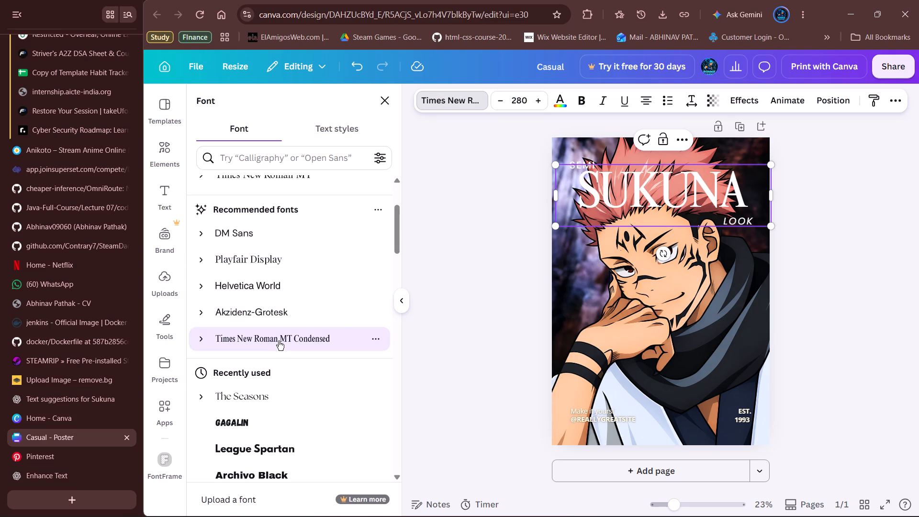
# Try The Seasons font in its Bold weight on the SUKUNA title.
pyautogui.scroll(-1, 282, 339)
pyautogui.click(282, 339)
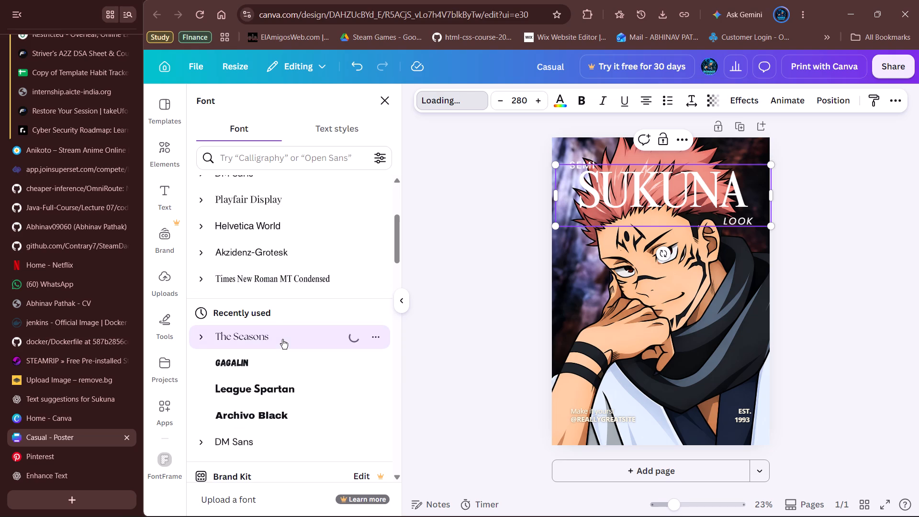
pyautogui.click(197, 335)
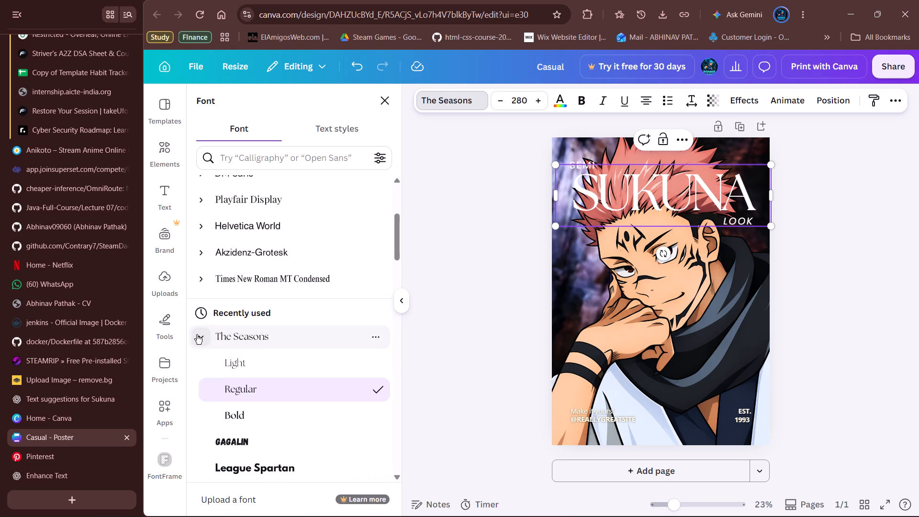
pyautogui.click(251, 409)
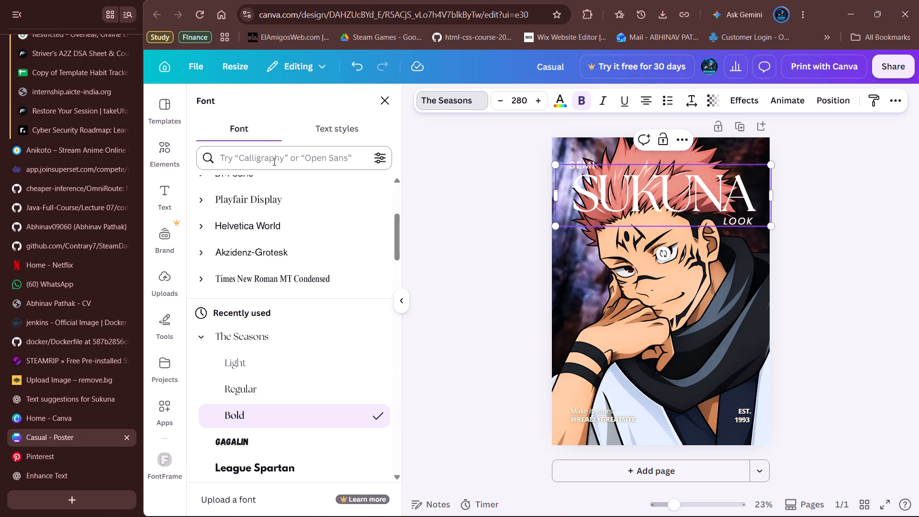
# Search the fonts for BROWN and set the SUKUNA title back to Brown Sugar.
pyautogui.click(280, 155)
pyautogui.write('BROWN')
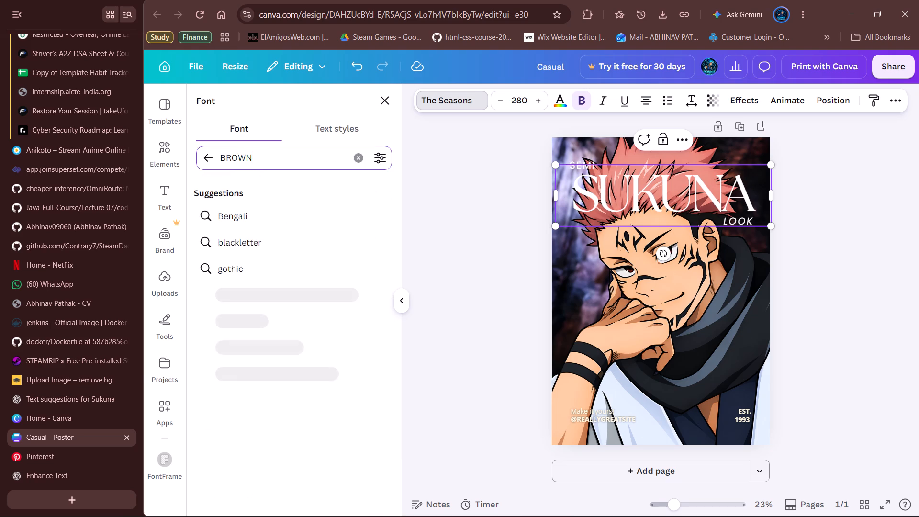
pyautogui.click(290, 214)
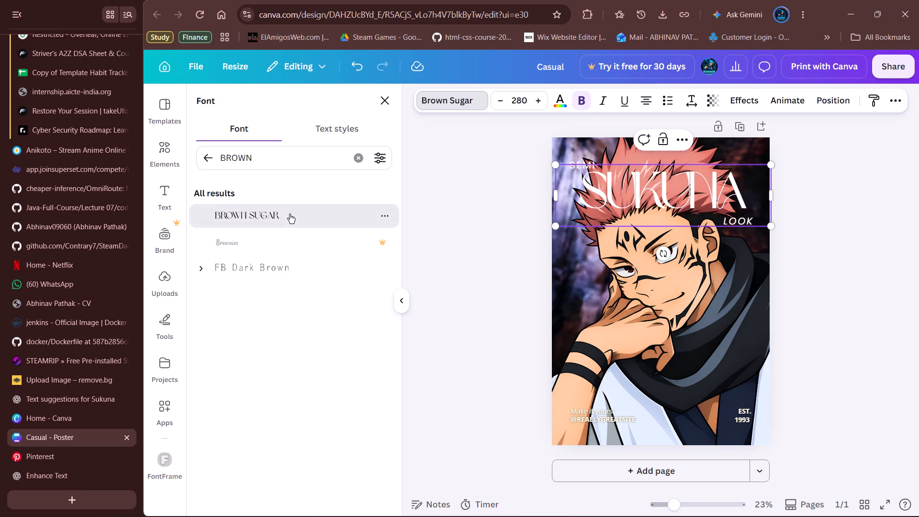
pyautogui.click(387, 209)
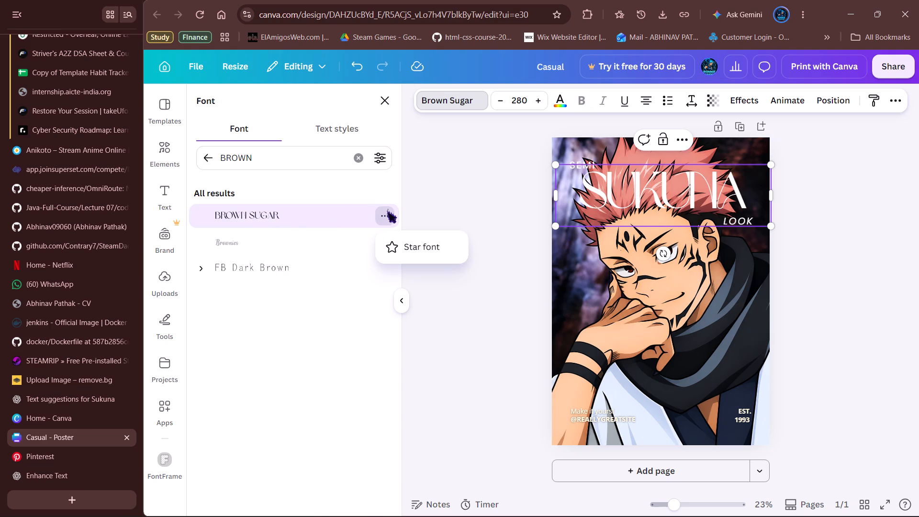
pyautogui.click(387, 209)
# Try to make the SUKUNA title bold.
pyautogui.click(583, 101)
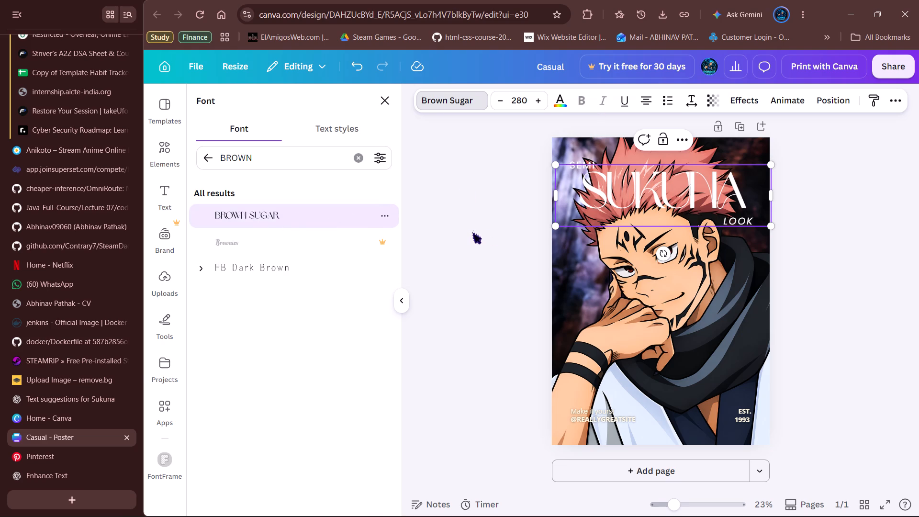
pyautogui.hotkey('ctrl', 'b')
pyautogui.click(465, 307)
# Move the SUKUNA title slightly up and to the left on the poster.
pyautogui.moveTo(667, 205); pyautogui.dragTo(656, 184)
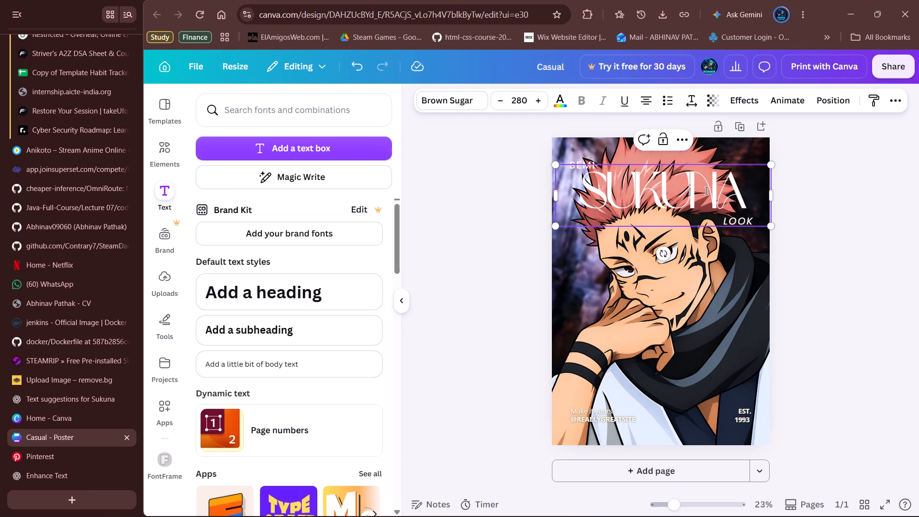
pyautogui.click(809, 186)
pyautogui.click(699, 198)
pyautogui.click(837, 199)
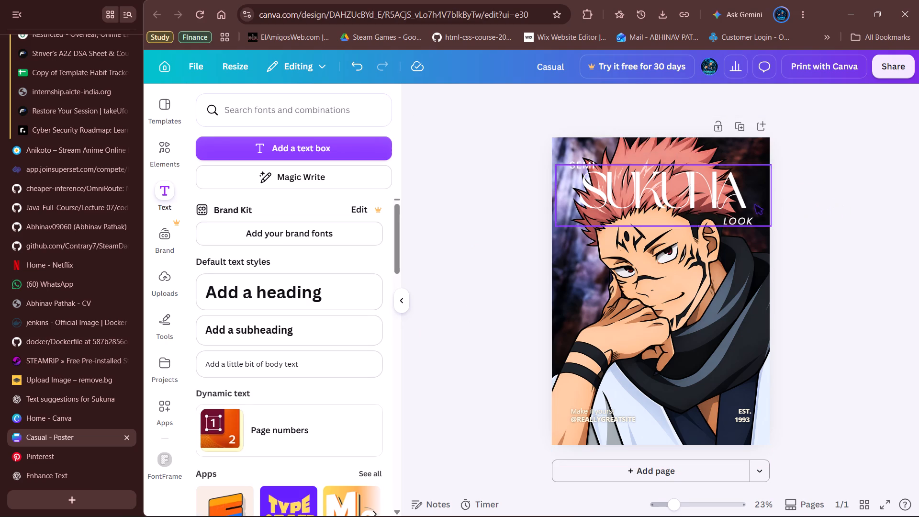
pyautogui.click(754, 199)
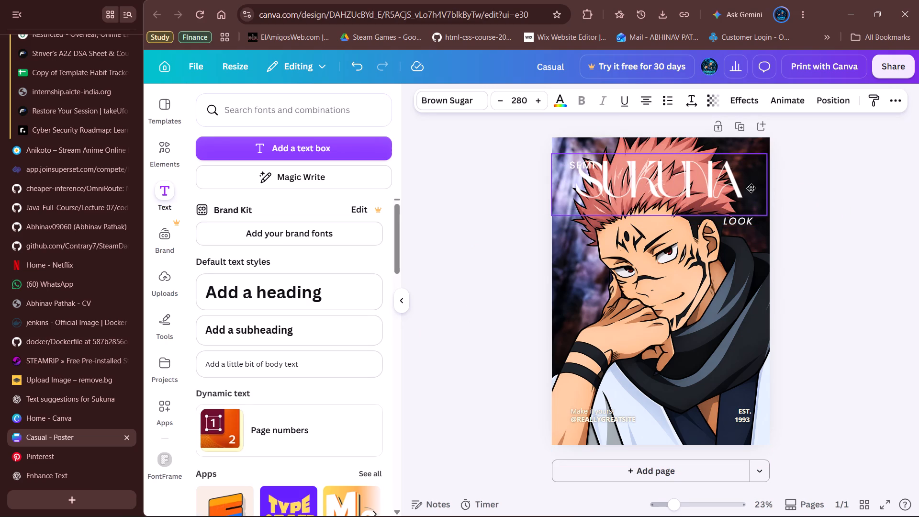
pyautogui.click(856, 200)
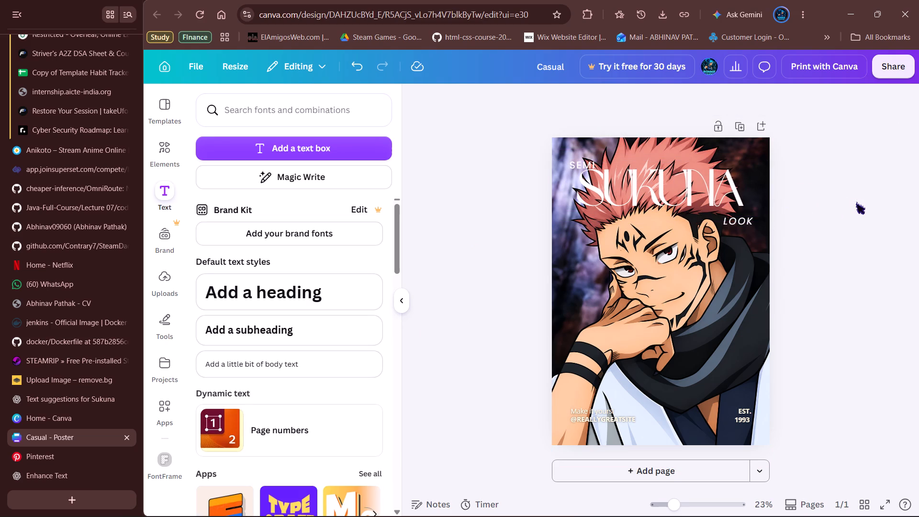
pyautogui.click(660, 196)
pyautogui.click(891, 192)
# Set the SUKUNA title's font to The Seasons in the Bold weight.
pyautogui.click(706, 182)
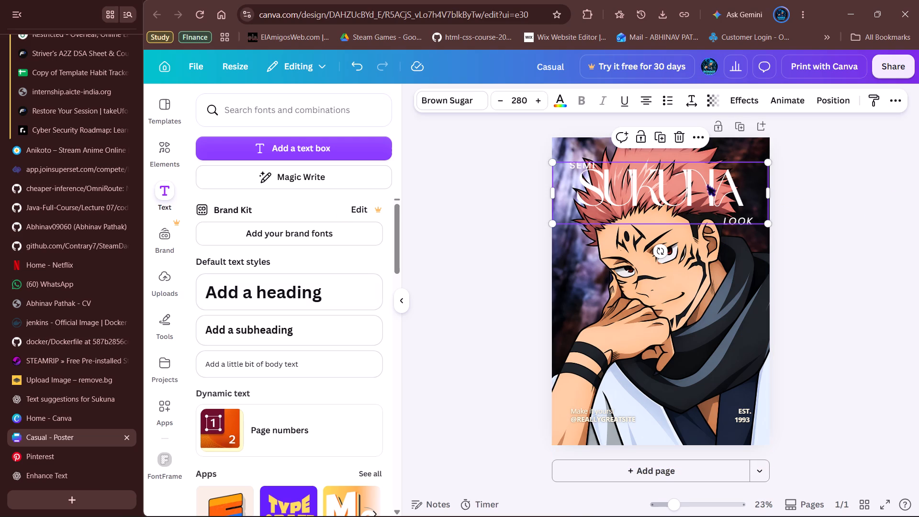
pyautogui.click(446, 98)
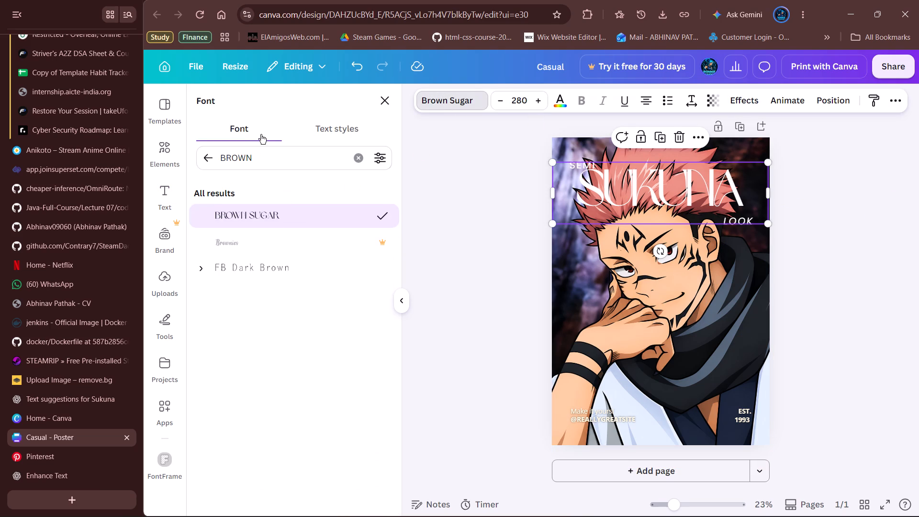
pyautogui.click(213, 159)
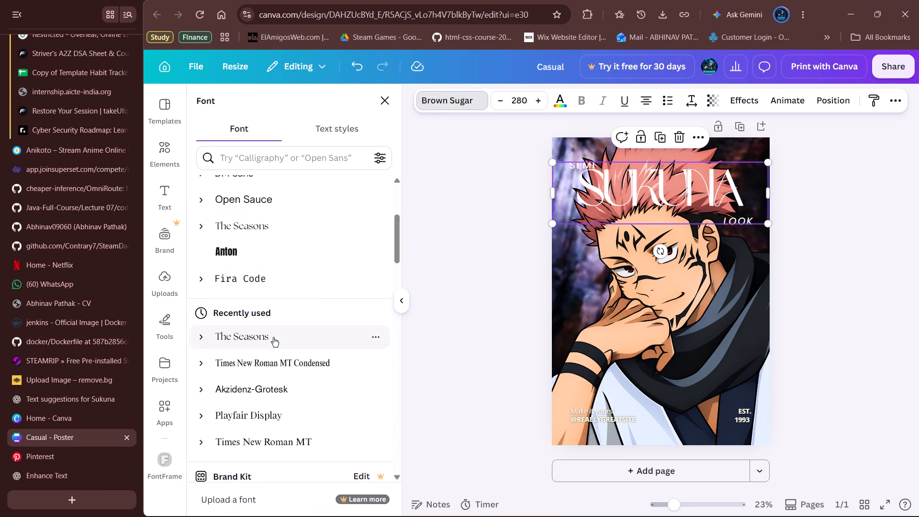
pyautogui.click(277, 337)
pyautogui.click(197, 335)
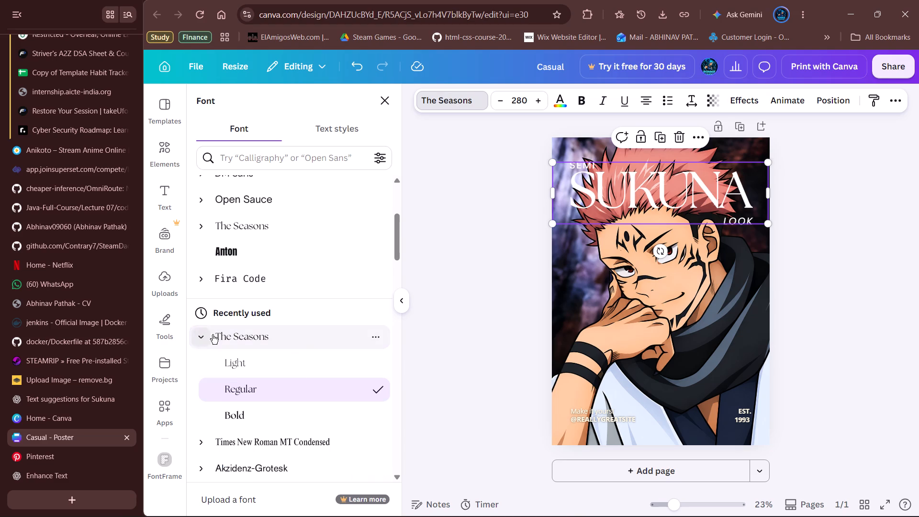
pyautogui.click(254, 424)
pyautogui.click(464, 304)
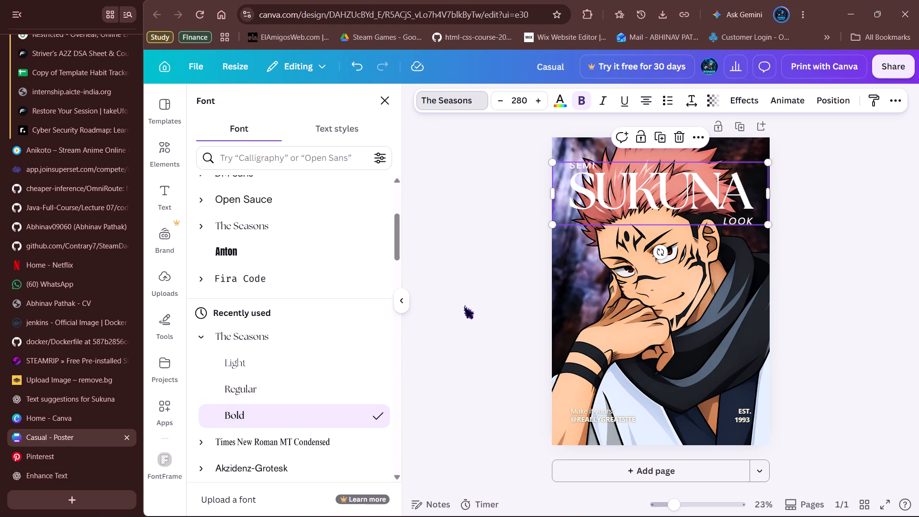
pyautogui.click(733, 219)
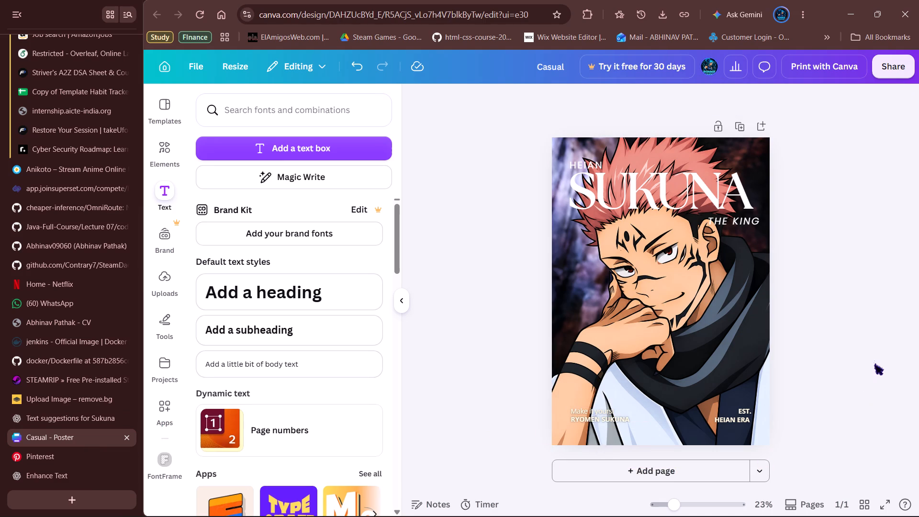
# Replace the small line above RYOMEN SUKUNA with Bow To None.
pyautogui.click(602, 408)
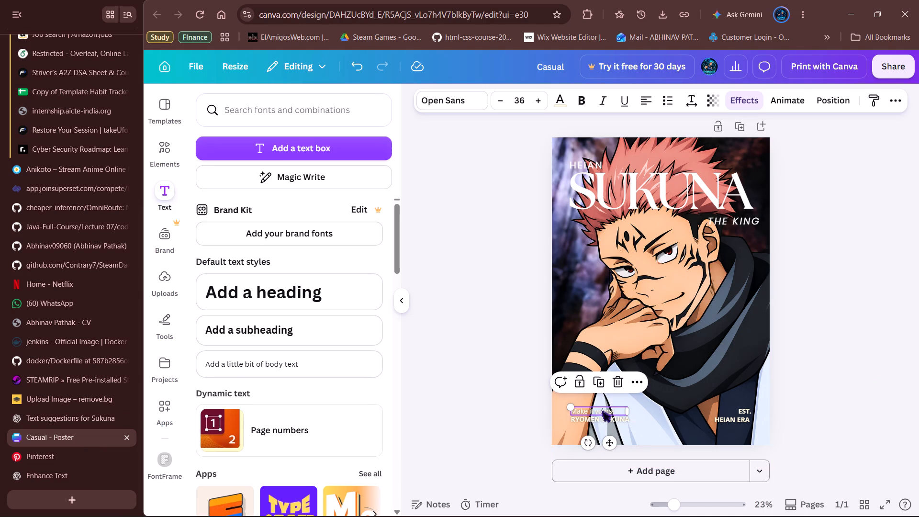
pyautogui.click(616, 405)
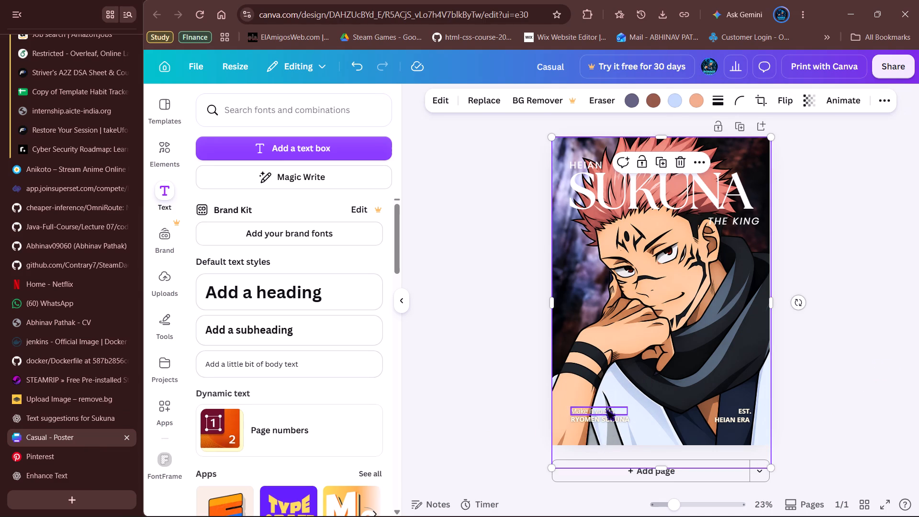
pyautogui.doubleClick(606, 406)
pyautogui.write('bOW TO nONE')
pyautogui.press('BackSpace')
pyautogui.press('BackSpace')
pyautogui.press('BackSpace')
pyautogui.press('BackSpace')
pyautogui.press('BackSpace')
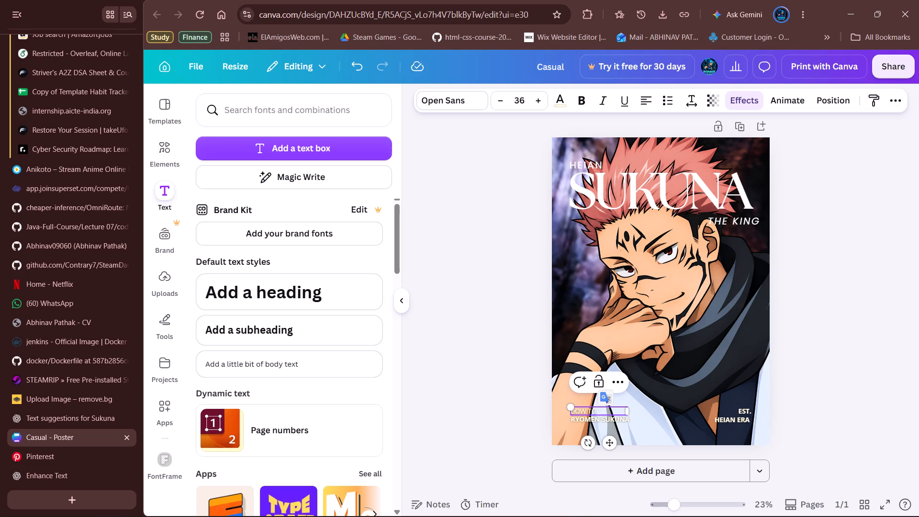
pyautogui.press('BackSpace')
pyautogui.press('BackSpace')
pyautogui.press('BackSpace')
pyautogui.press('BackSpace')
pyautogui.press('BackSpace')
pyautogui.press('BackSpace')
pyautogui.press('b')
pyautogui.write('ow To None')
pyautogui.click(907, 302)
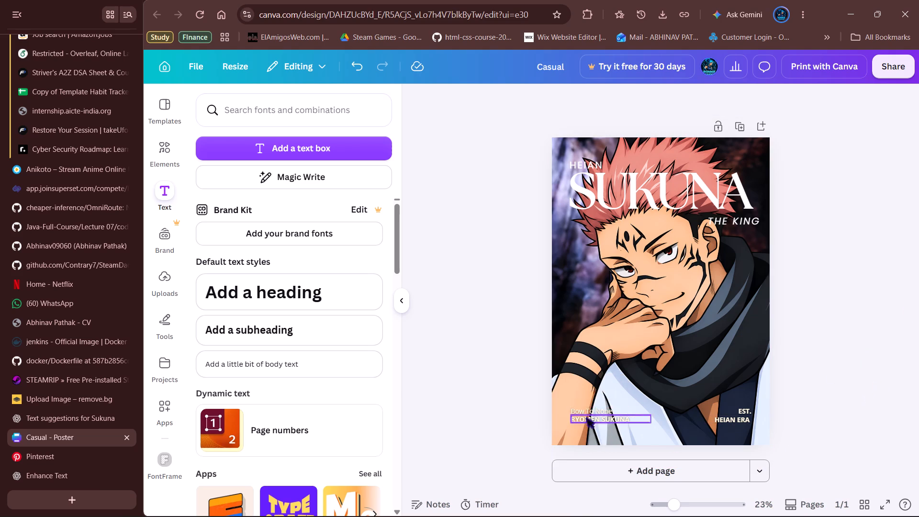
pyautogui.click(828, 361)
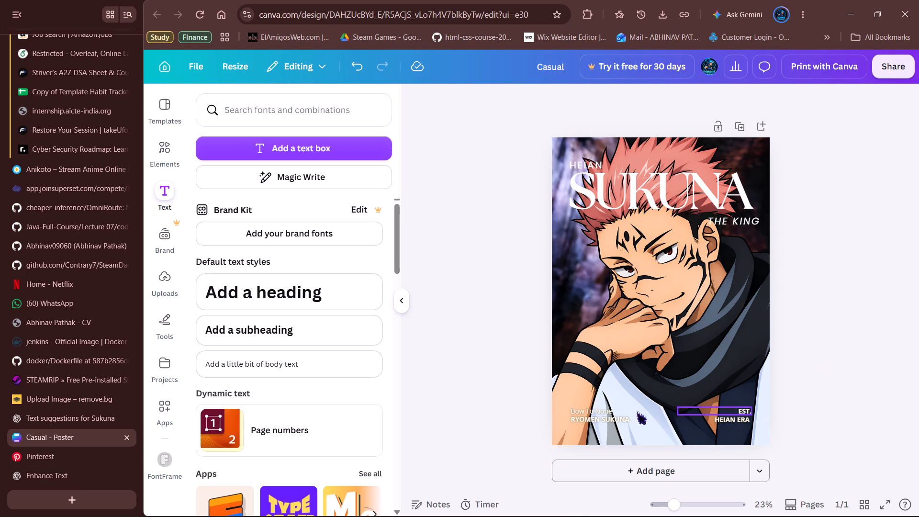
# Delete the Bow To None line above RYOMEN SUKUNA and the EST. line above HEIAN ERA.
pyautogui.click(594, 405)
pyautogui.click(600, 407)
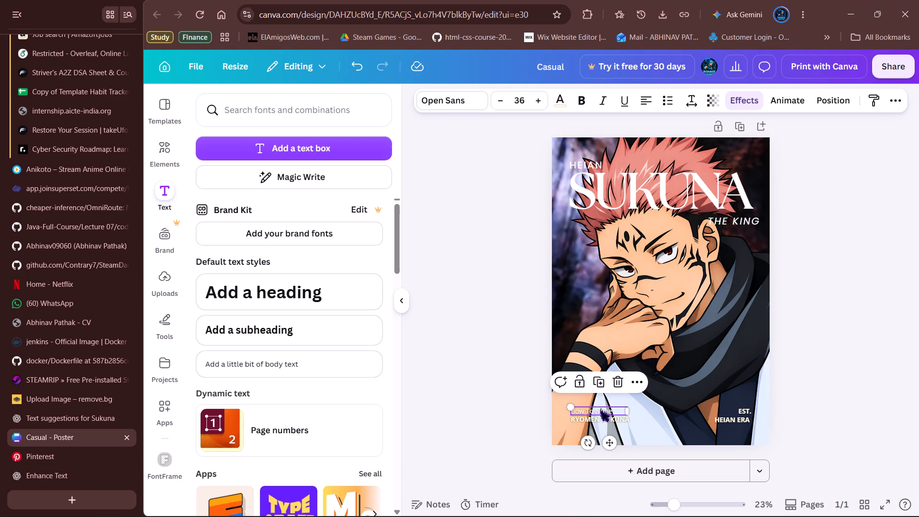
pyautogui.click(626, 384)
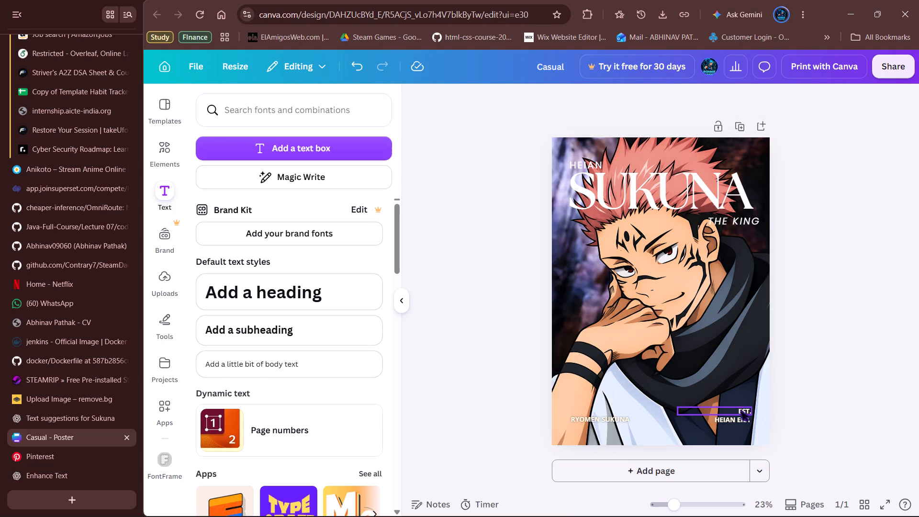
pyautogui.click(740, 407)
pyautogui.click(735, 378)
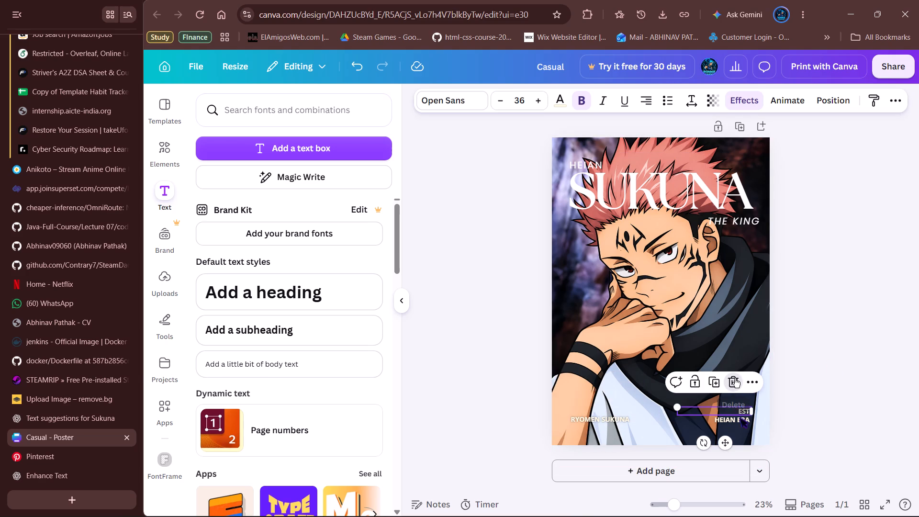
# Move HEIAN ERA up toward the poster's middle and place RYOMEN SUKUNA in the poster's bottom-right corner.
pyautogui.moveTo(737, 420); pyautogui.dragTo(649, 376)
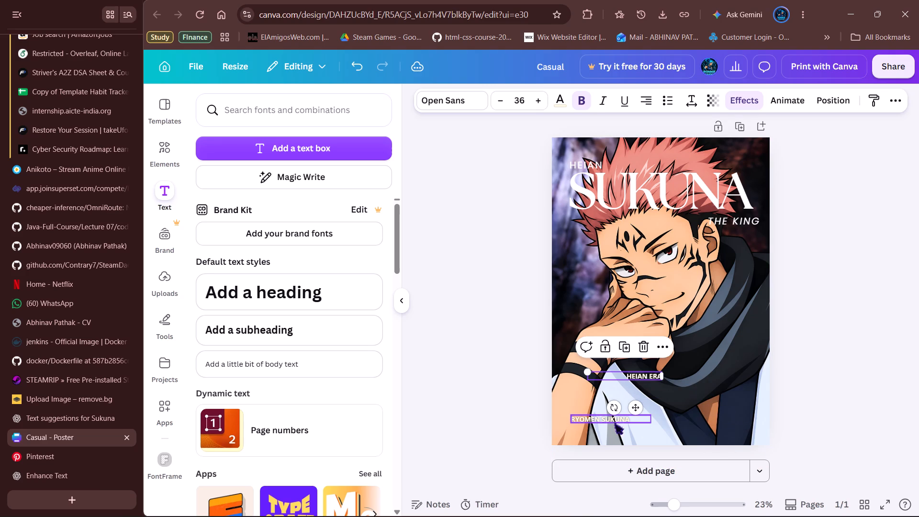
pyautogui.moveTo(614, 416); pyautogui.dragTo(730, 430)
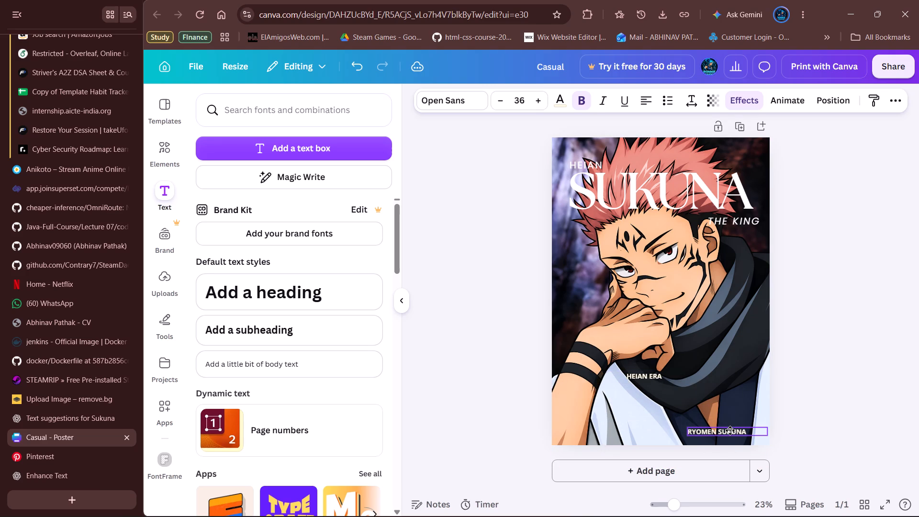
pyautogui.moveTo(730, 430); pyautogui.dragTo(733, 435)
pyautogui.click(813, 373)
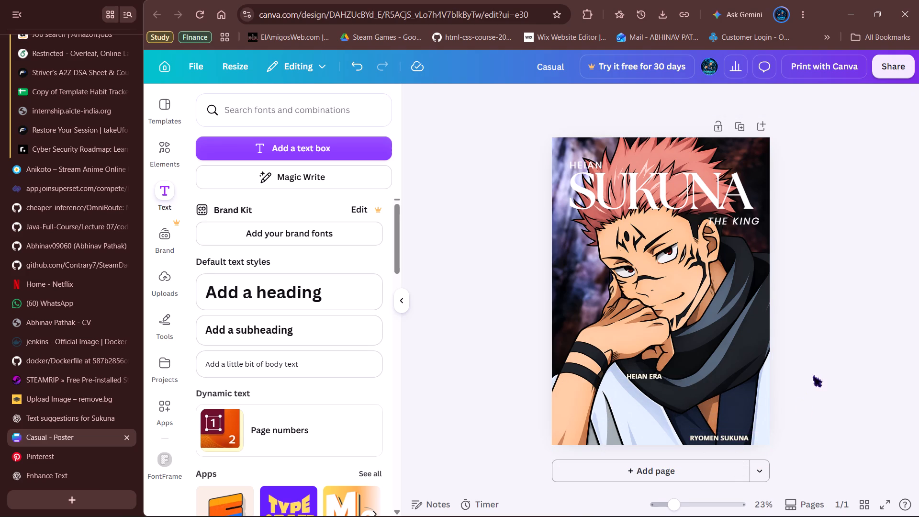
pyautogui.moveTo(732, 440); pyautogui.dragTo(739, 429)
pyautogui.moveTo(743, 428); pyautogui.dragTo(738, 428)
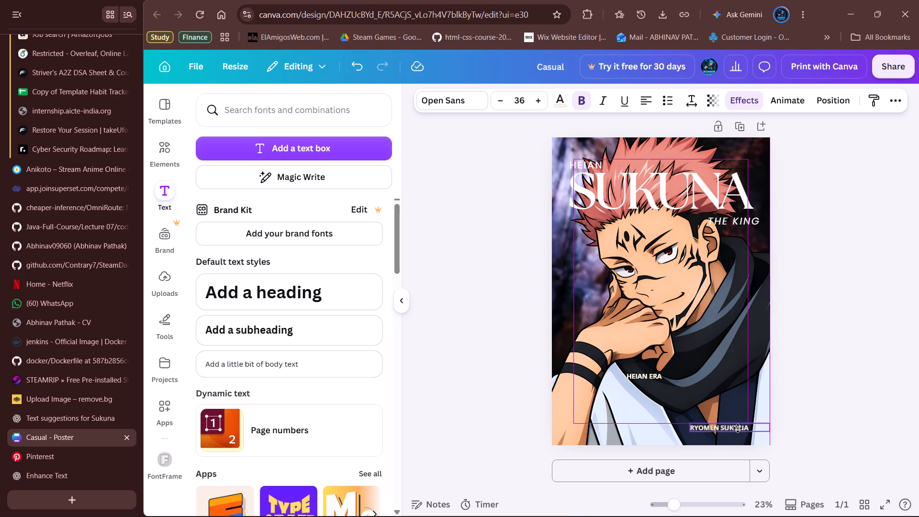
pyautogui.moveTo(738, 428); pyautogui.dragTo(738, 428)
pyautogui.click(849, 365)
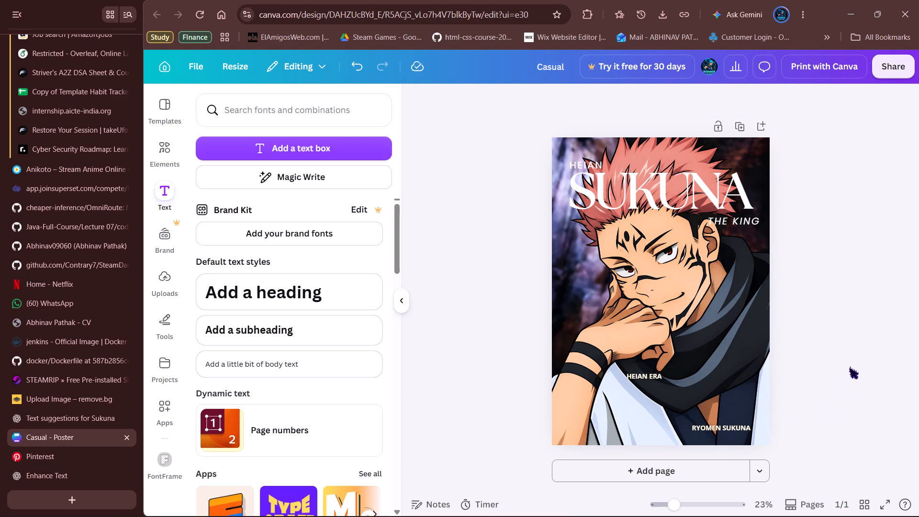
# Delete the HEIAN ERA text from the poster.
pyautogui.click(645, 371)
pyautogui.click(646, 350)
pyautogui.click(888, 314)
# Download the poster as a high-quality PNG and save it as Casual.png in the Downloads folder.
pyautogui.click(895, 69)
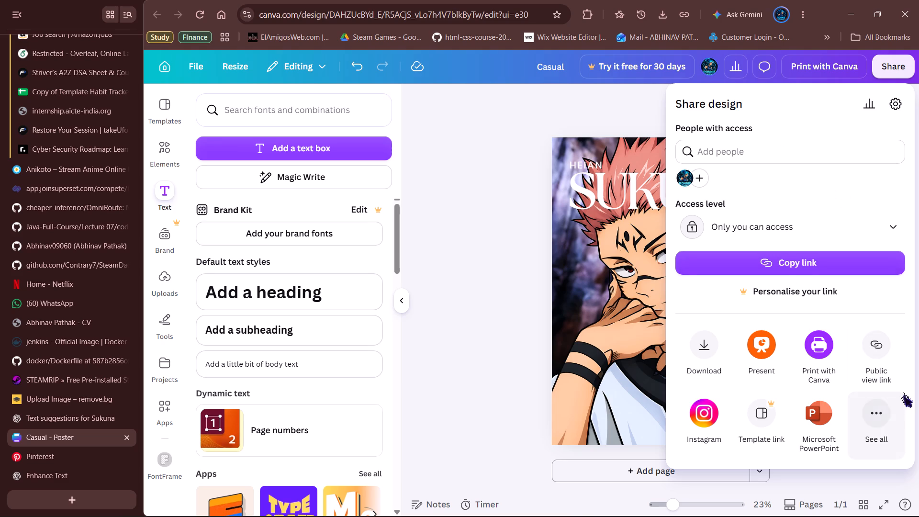
pyautogui.click(702, 350)
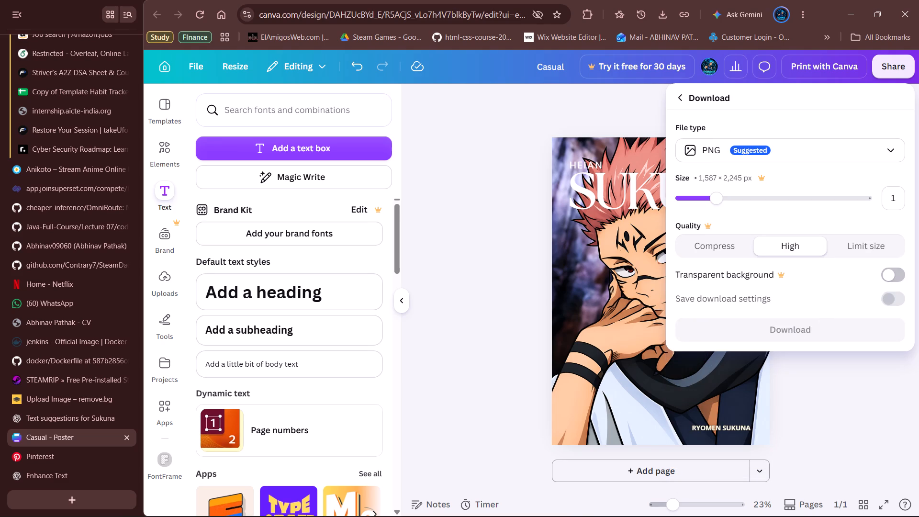
pyautogui.click(817, 328)
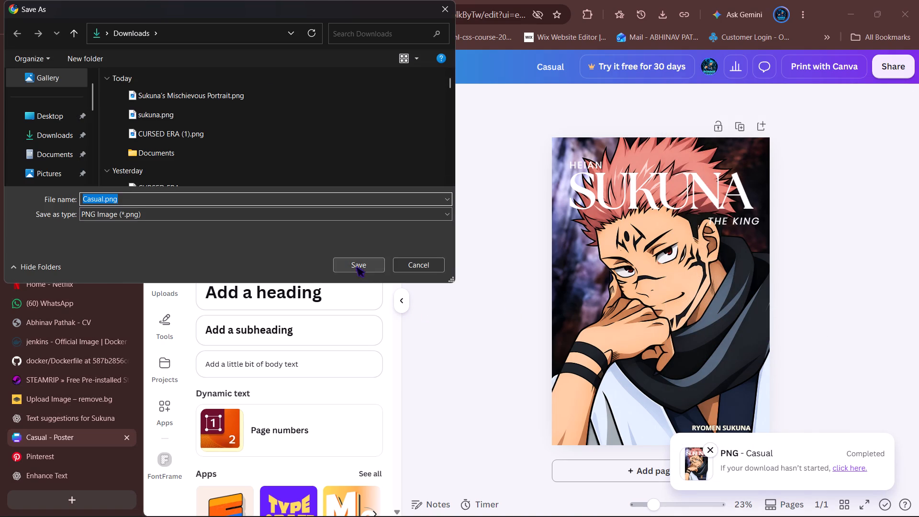
pyautogui.click(356, 263)
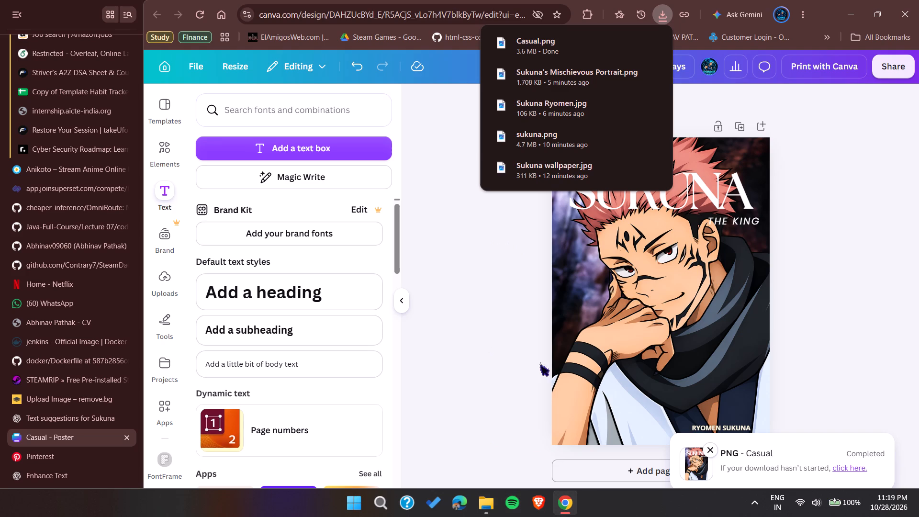
# Open the Upscayl app and load the downloaded Sukuna poster image from the Downloads folder.
pyautogui.write('up')
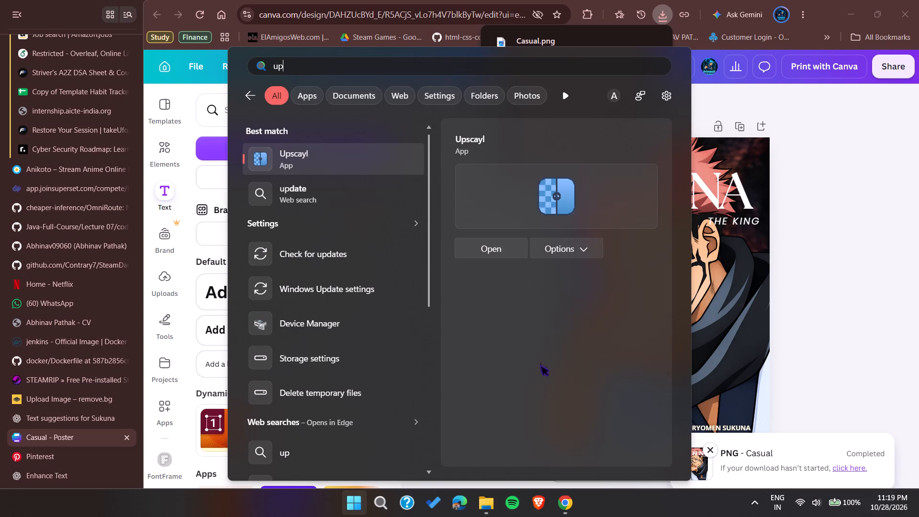
pyautogui.press('Return')
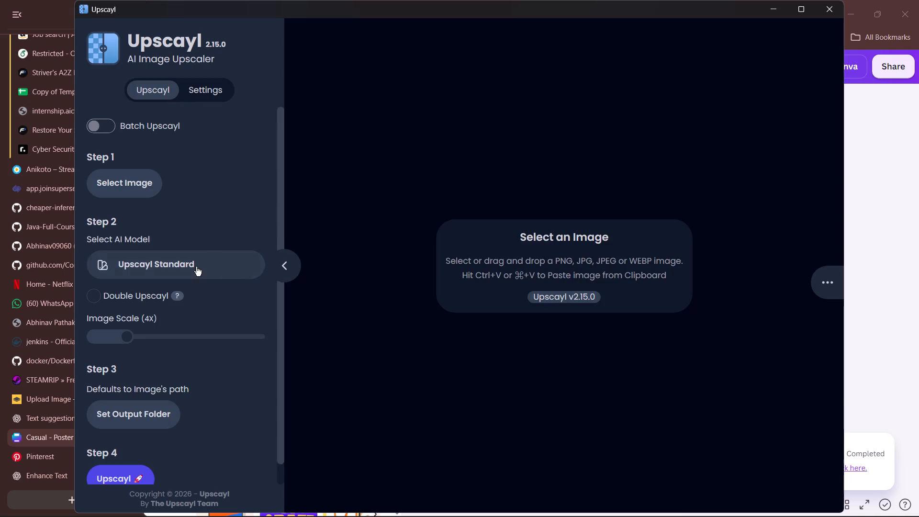
pyautogui.click(135, 173)
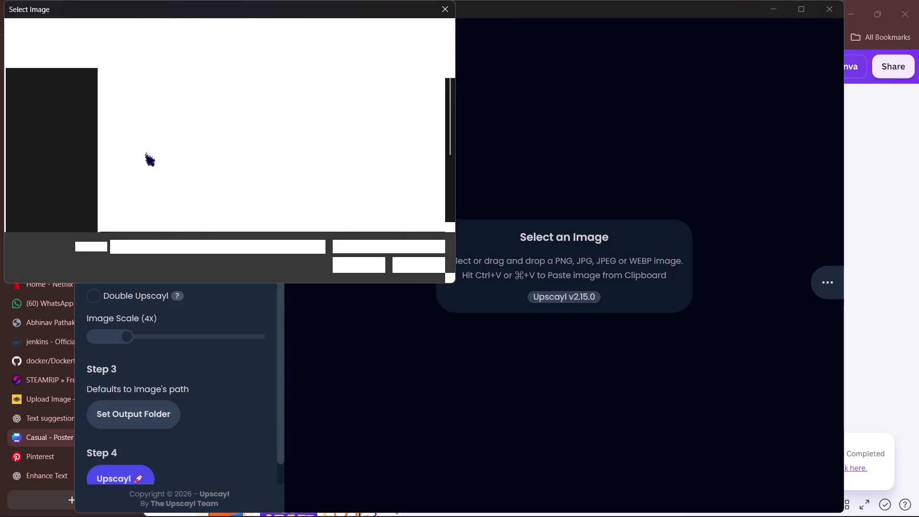
pyautogui.scroll(4, 46, 157)
pyautogui.click(59, 157)
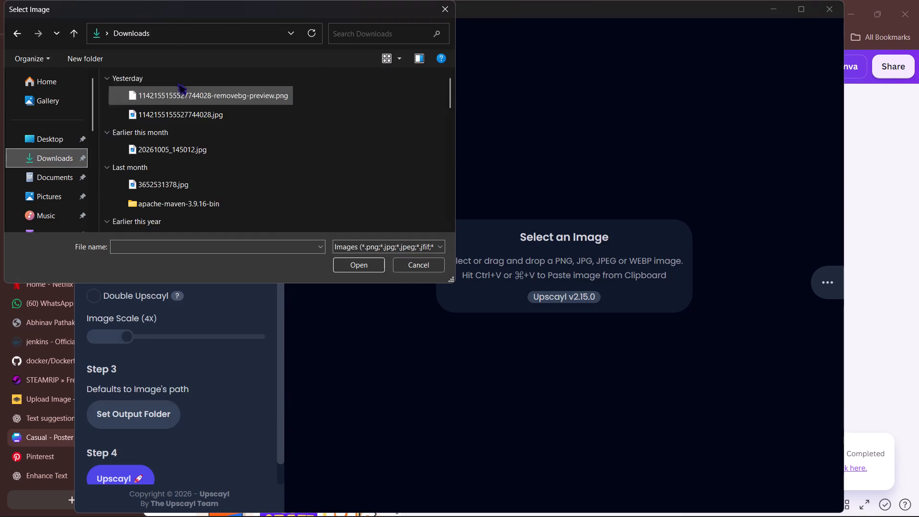
pyautogui.click(203, 95)
pyautogui.click(358, 267)
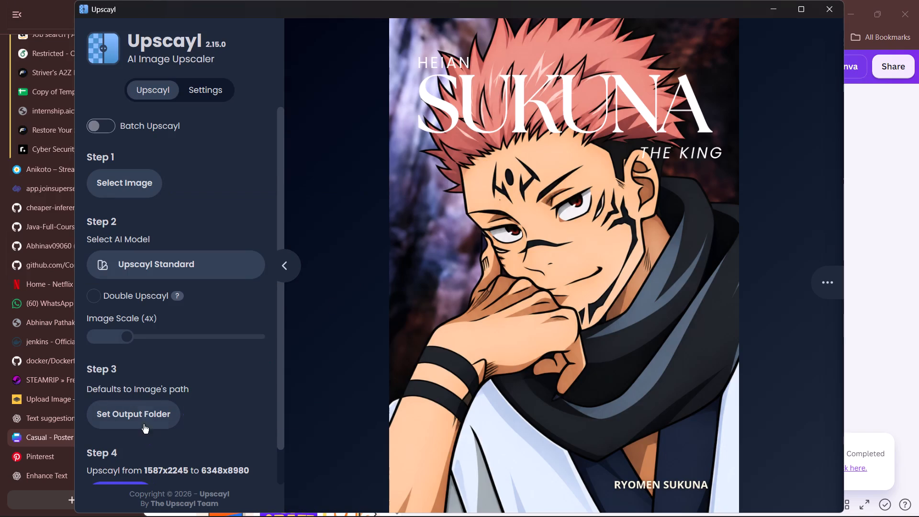
# Set the output folder to the Upscayl folder on New Volume (D:).
pyautogui.click(139, 419)
pyautogui.scroll(-3, 41, 179)
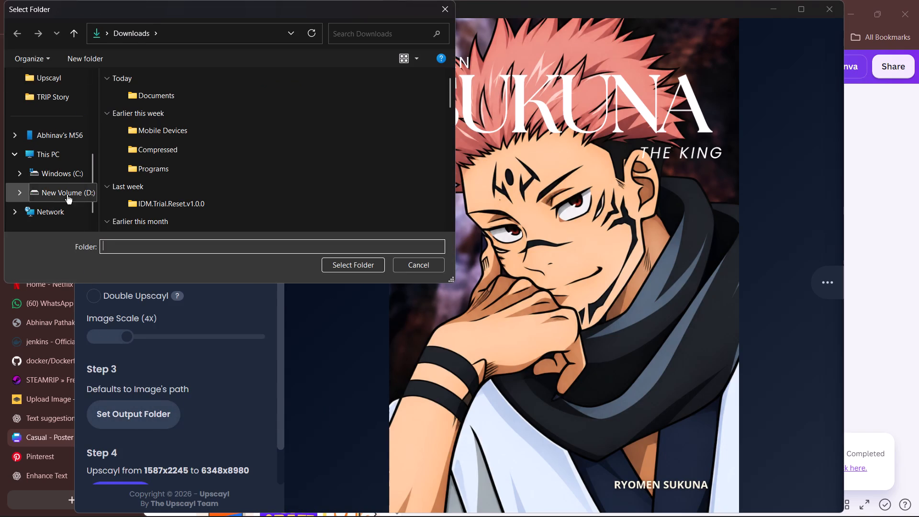
pyautogui.click(68, 194)
pyautogui.scroll(-2, 226, 106)
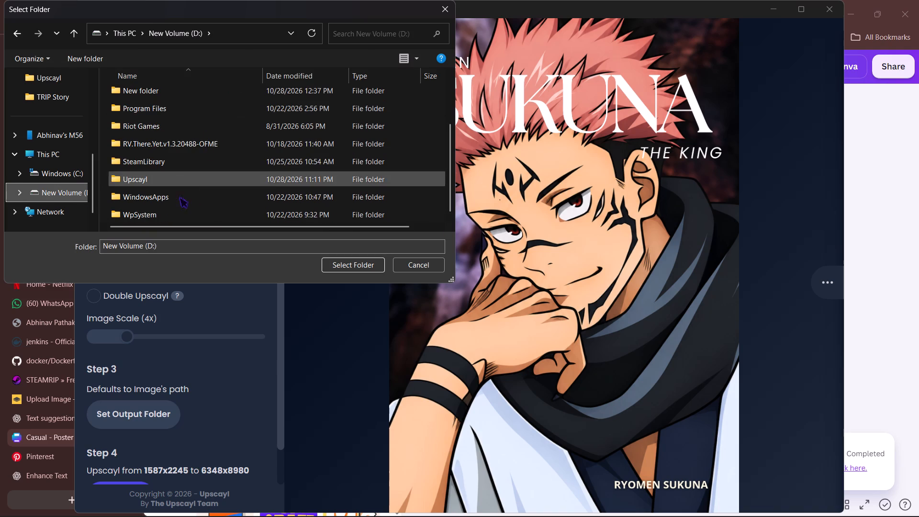
pyautogui.scroll(4, 195, 180)
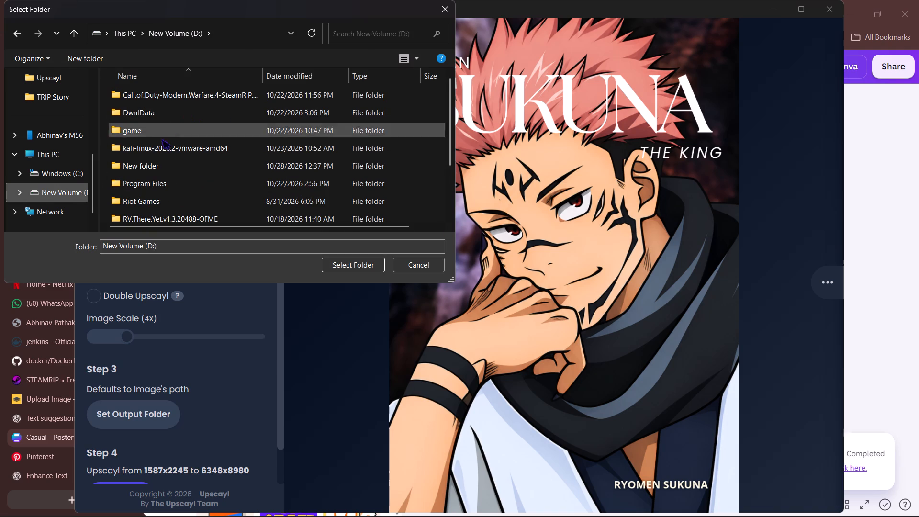
pyautogui.scroll(-2, 167, 152)
pyautogui.doubleClick(159, 179)
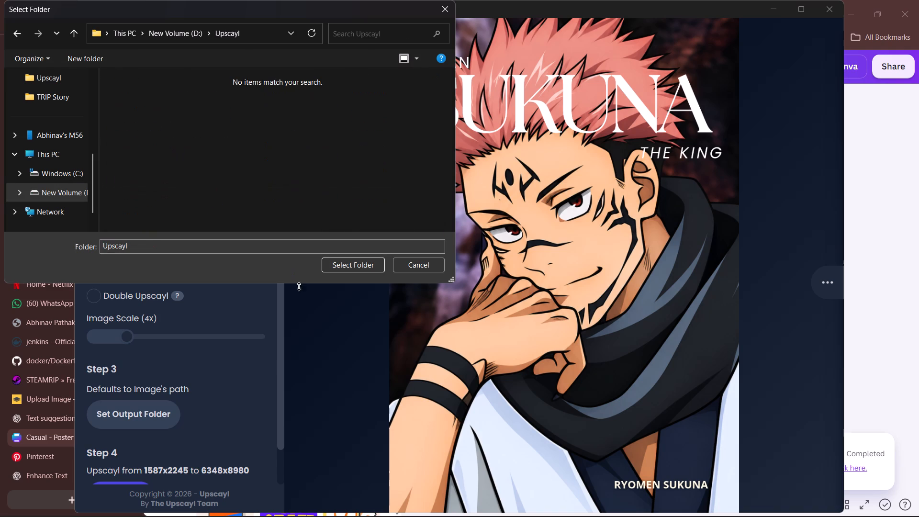
pyautogui.click(358, 262)
# Start upscaling the poster with the Upscayl Standard model at 4X image scale.
pyautogui.scroll(-4, 163, 343)
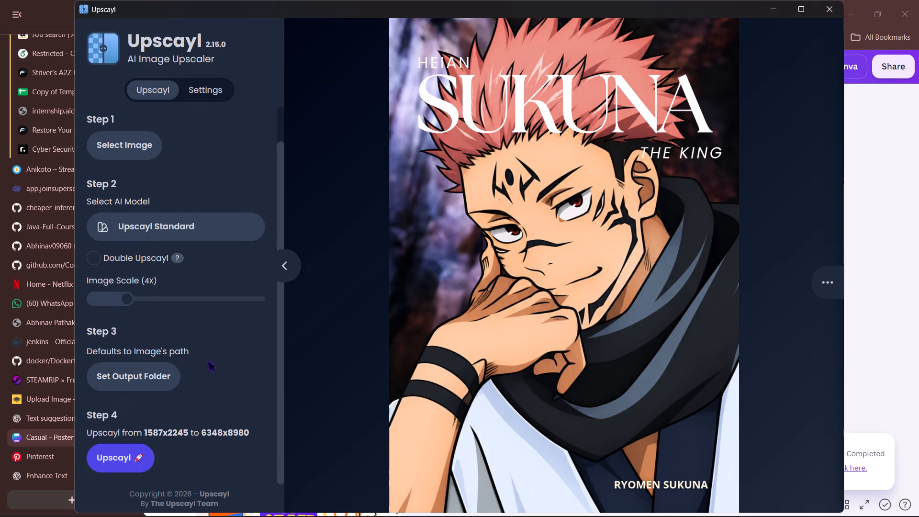
pyautogui.click(134, 454)
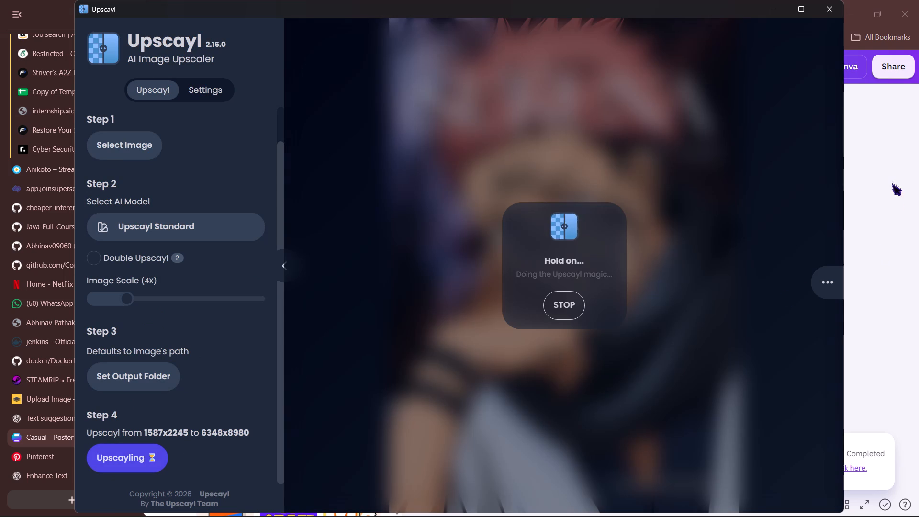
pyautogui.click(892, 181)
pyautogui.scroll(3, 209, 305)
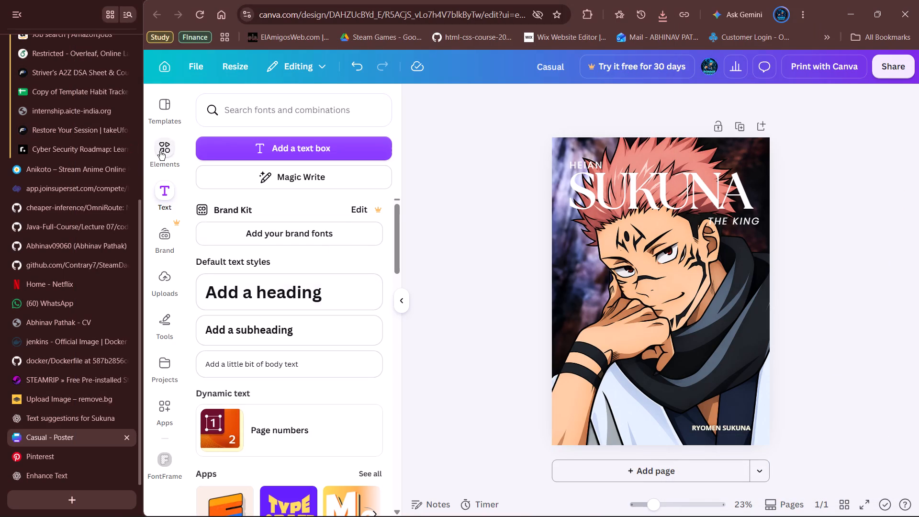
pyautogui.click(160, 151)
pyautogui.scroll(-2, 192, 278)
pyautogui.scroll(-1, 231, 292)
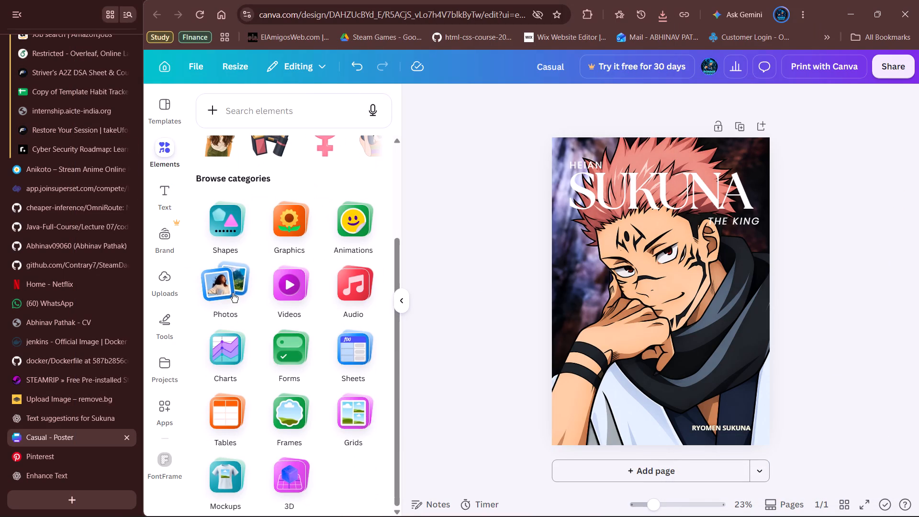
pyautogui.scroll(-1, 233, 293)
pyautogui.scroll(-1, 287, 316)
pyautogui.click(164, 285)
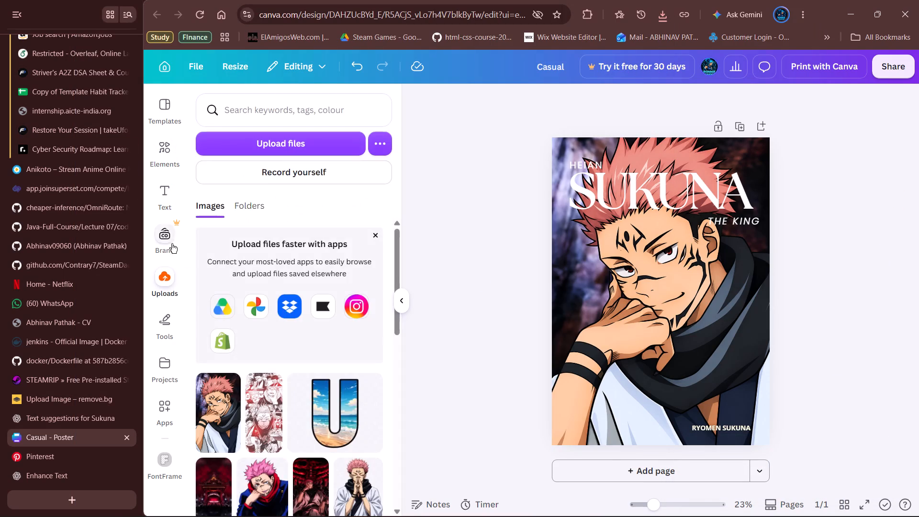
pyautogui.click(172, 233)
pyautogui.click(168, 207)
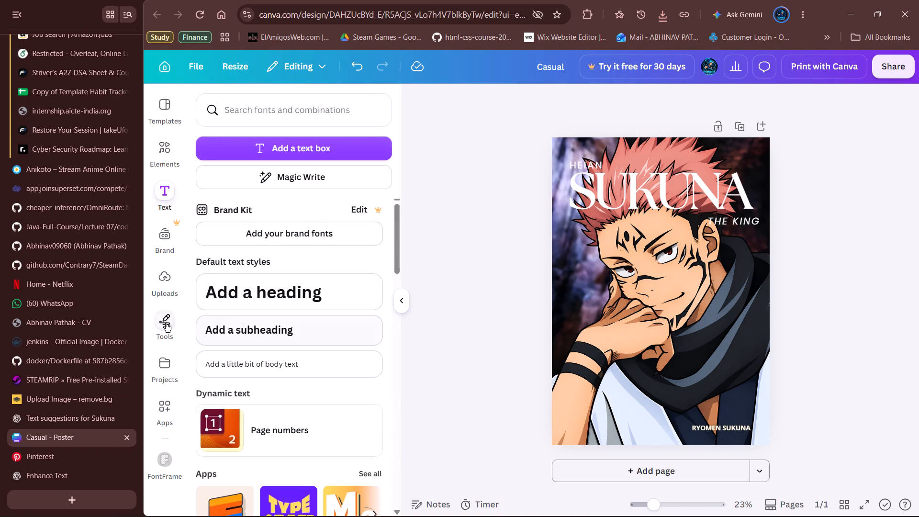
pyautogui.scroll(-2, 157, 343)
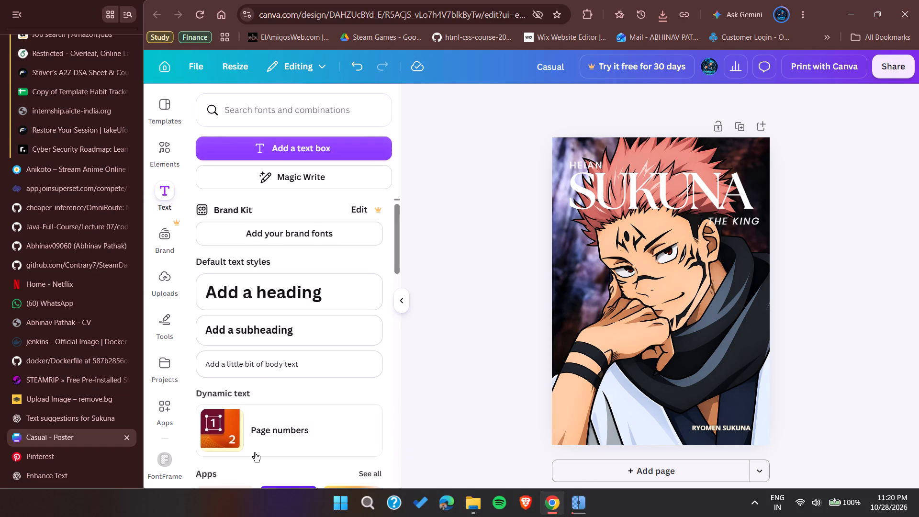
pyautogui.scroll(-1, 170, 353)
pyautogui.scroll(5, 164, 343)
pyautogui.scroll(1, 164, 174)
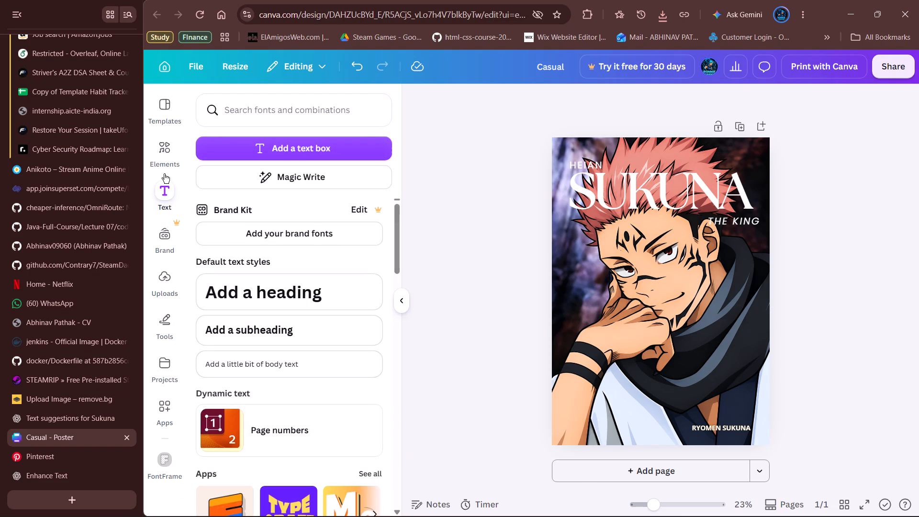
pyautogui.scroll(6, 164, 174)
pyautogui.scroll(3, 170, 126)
# Switch to the poster templates in Canva and browse through the suggested designs while the upscaling runs.
pyautogui.click(170, 113)
pyautogui.scroll(-2, 279, 286)
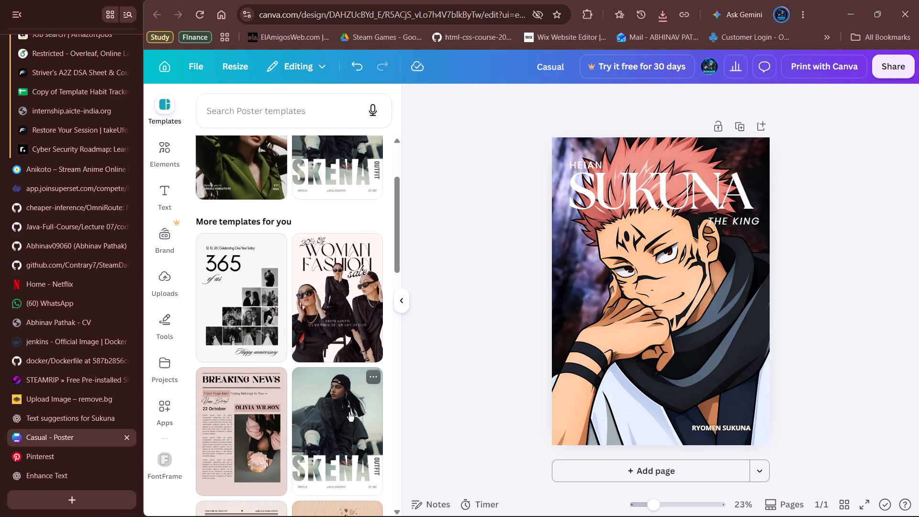
pyautogui.scroll(-2, 282, 296)
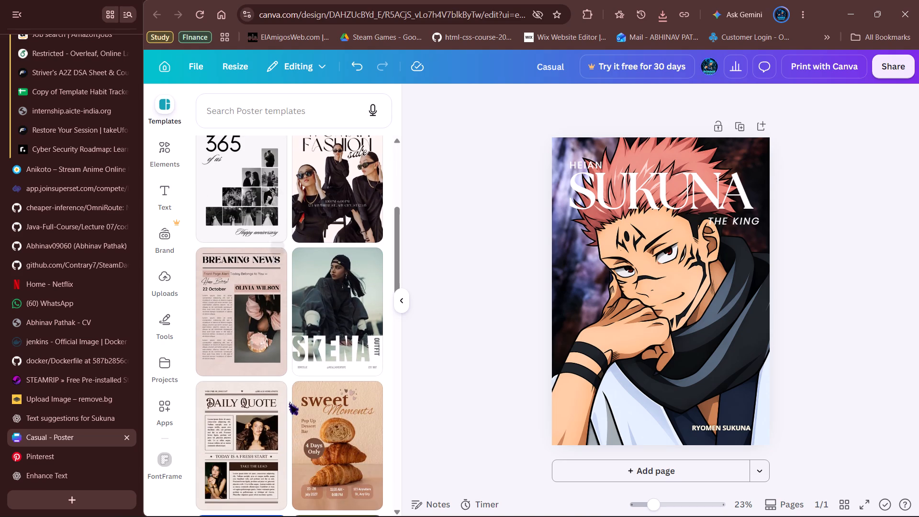
pyautogui.scroll(-2, 230, 319)
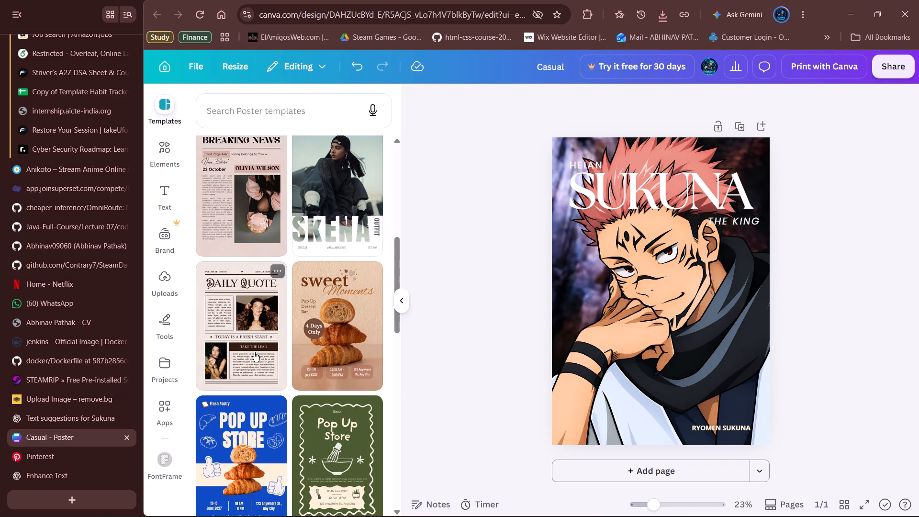
pyautogui.scroll(-2, 258, 354)
pyautogui.scroll(-3, 274, 308)
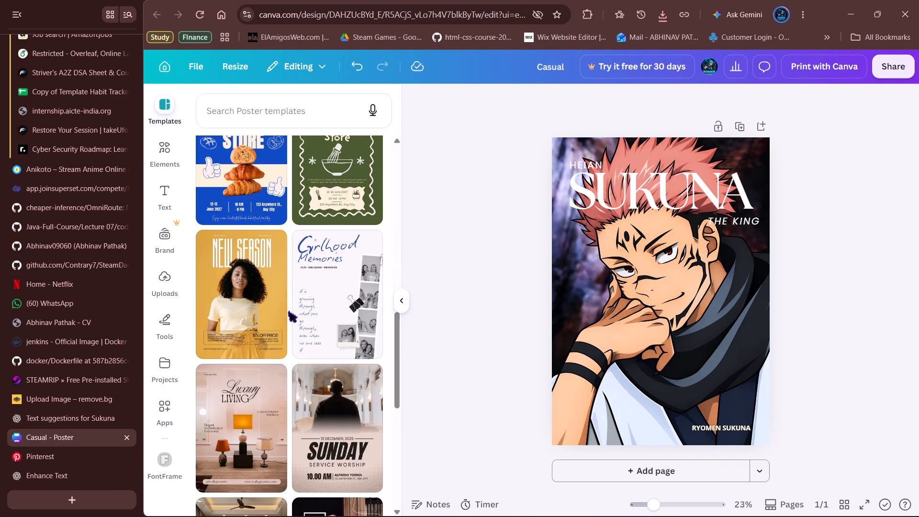
pyautogui.scroll(-1, 288, 308)
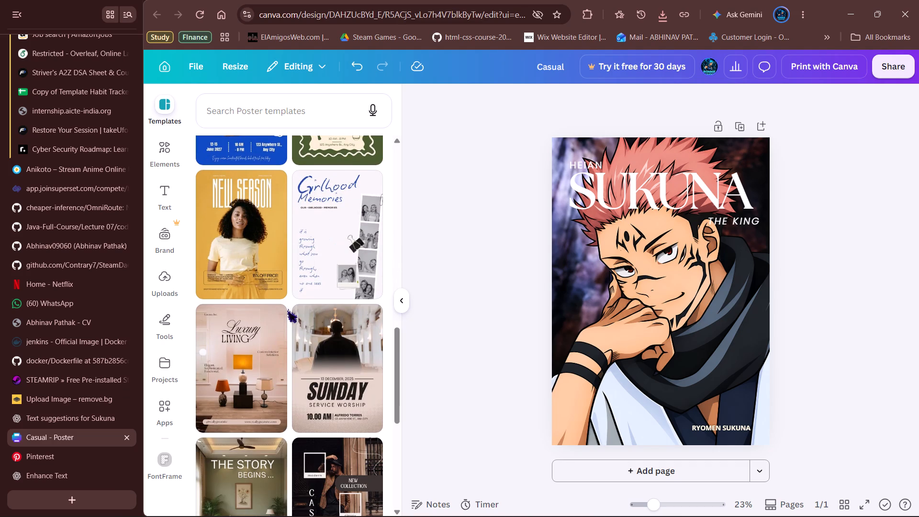
pyautogui.scroll(-1, 288, 308)
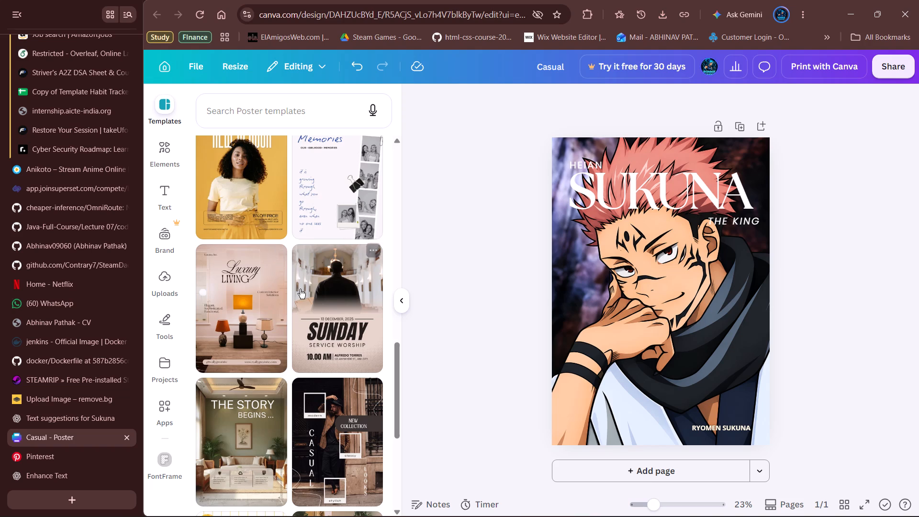
pyautogui.scroll(-5, 293, 311)
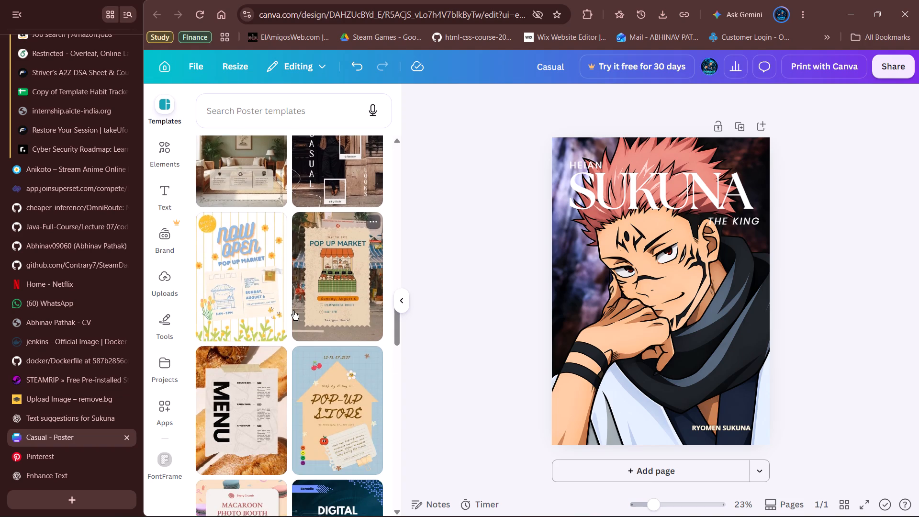
pyautogui.scroll(-5, 293, 311)
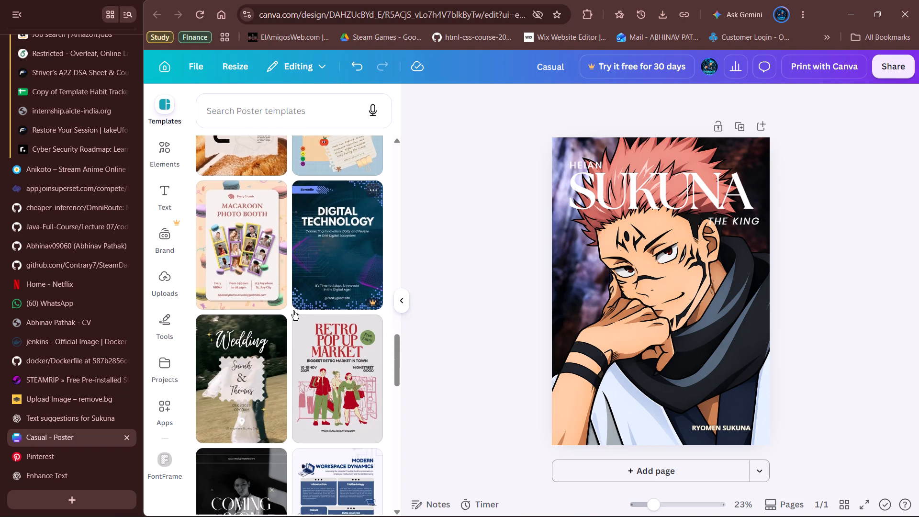
pyautogui.scroll(-6, 293, 311)
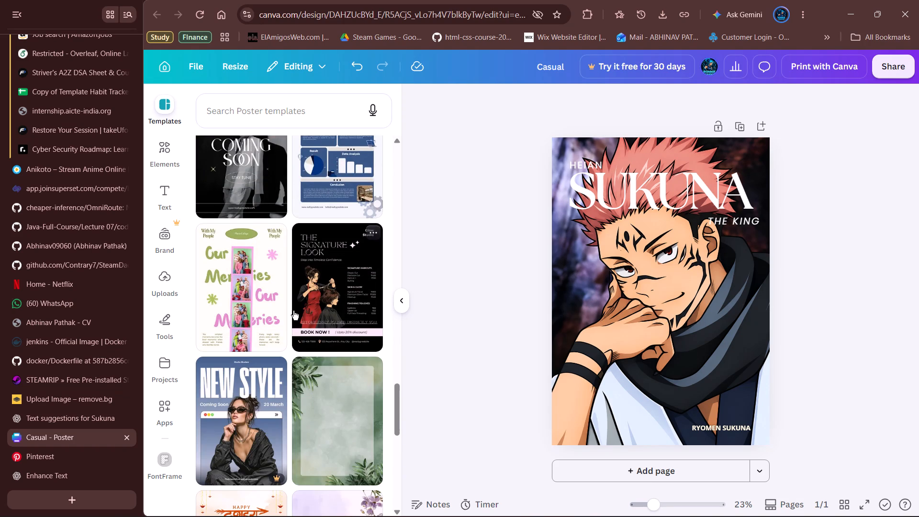
pyautogui.scroll(-4, 293, 311)
pyautogui.scroll(2, 293, 311)
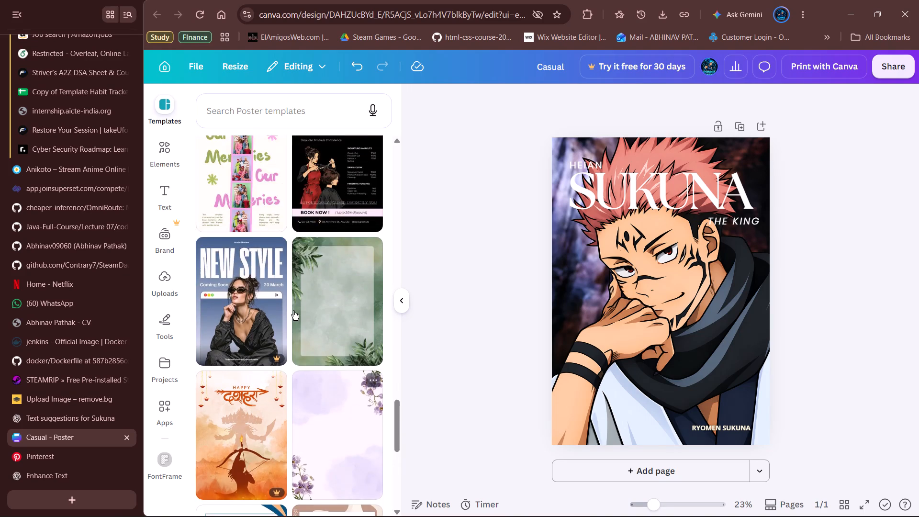
pyautogui.scroll(-6, 293, 311)
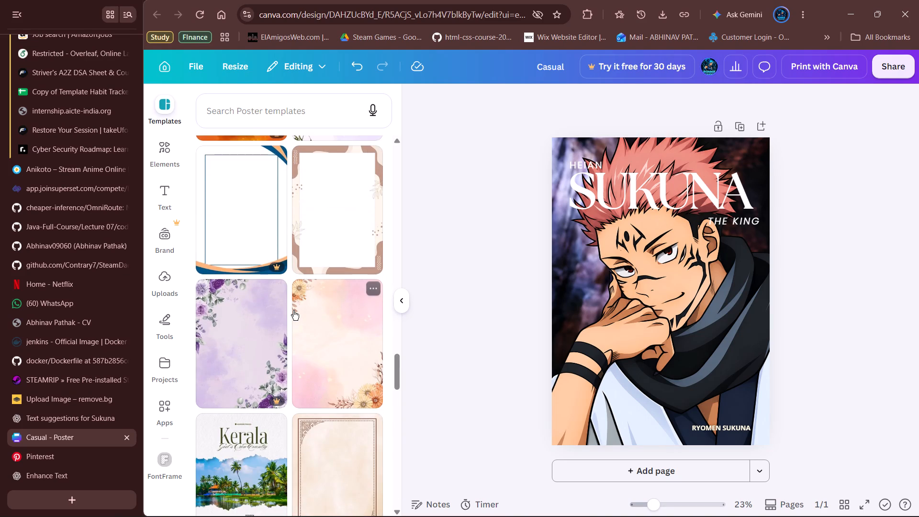
pyautogui.scroll(-6, 293, 311)
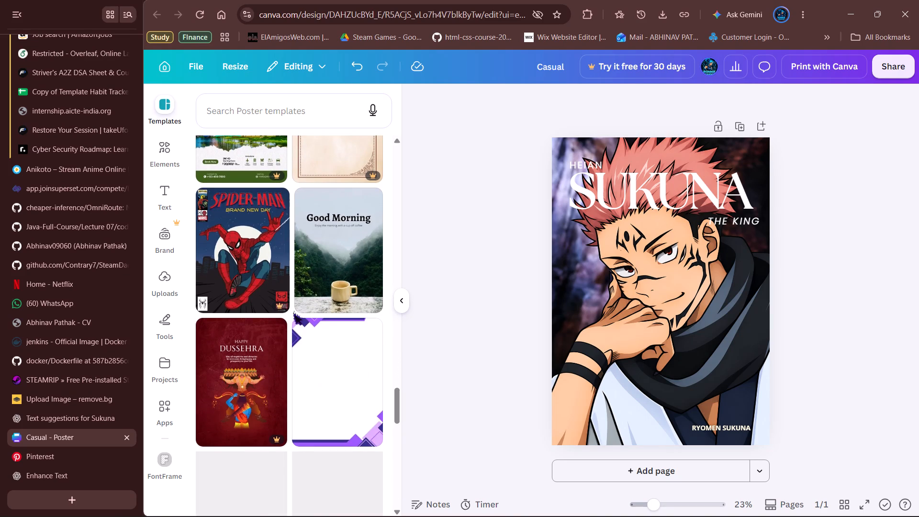
pyautogui.scroll(-4, 293, 311)
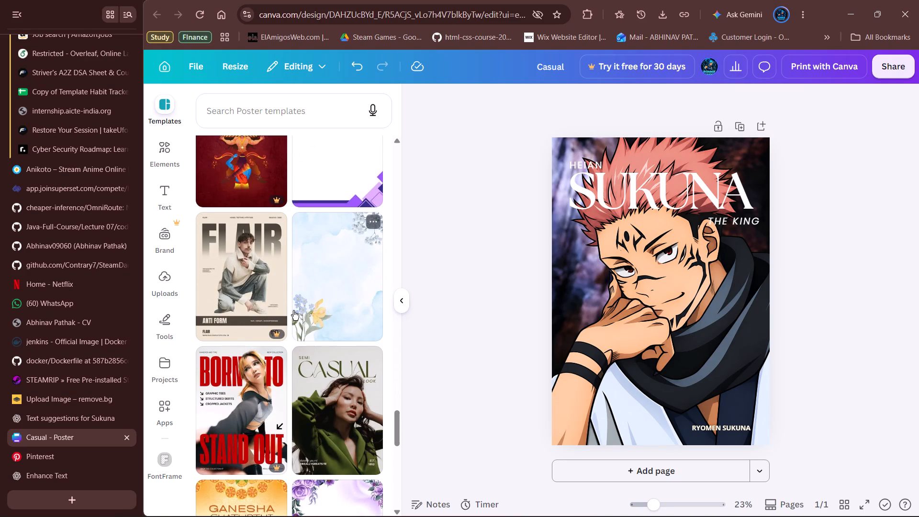
pyautogui.scroll(-4, 293, 311)
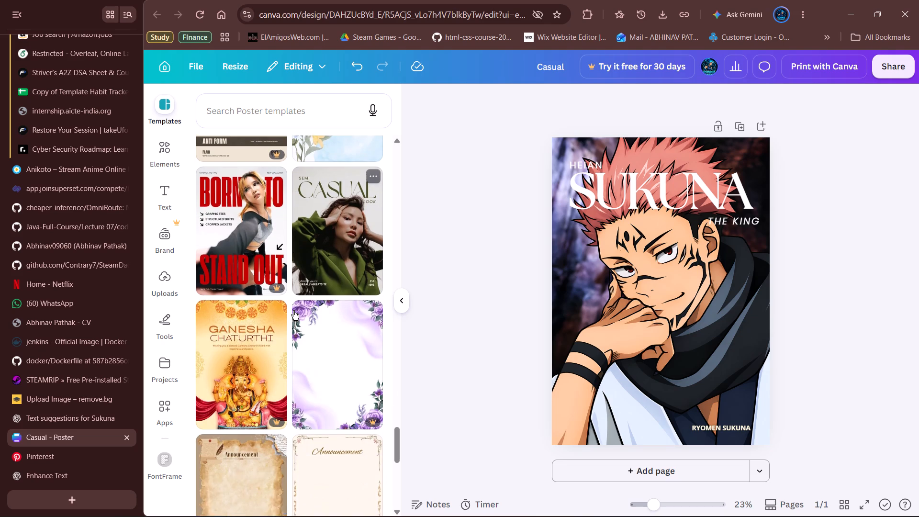
pyautogui.scroll(1, 293, 311)
pyautogui.scroll(-1, 293, 311)
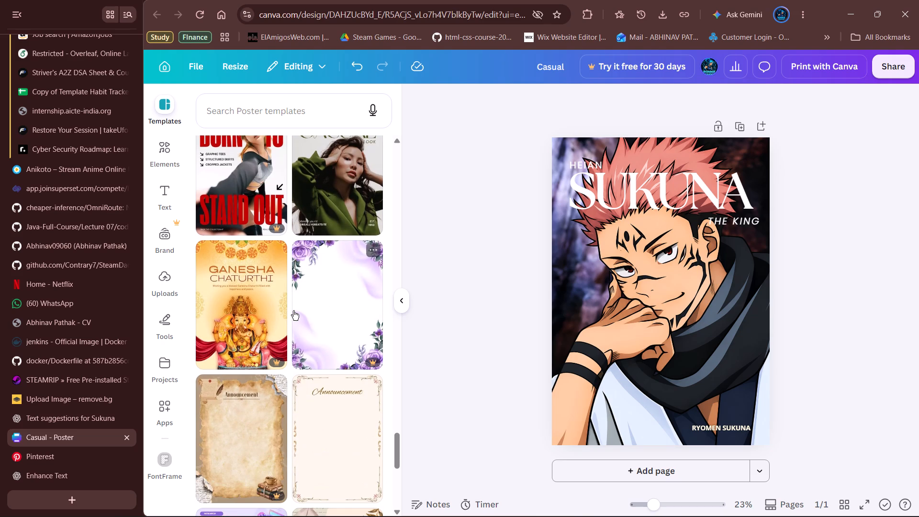
pyautogui.scroll(-5, 293, 311)
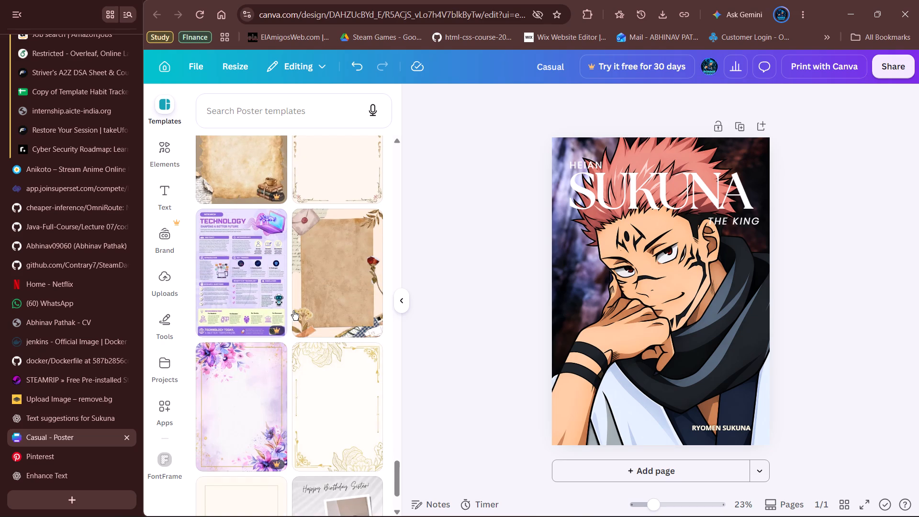
pyautogui.scroll(-5, 289, 311)
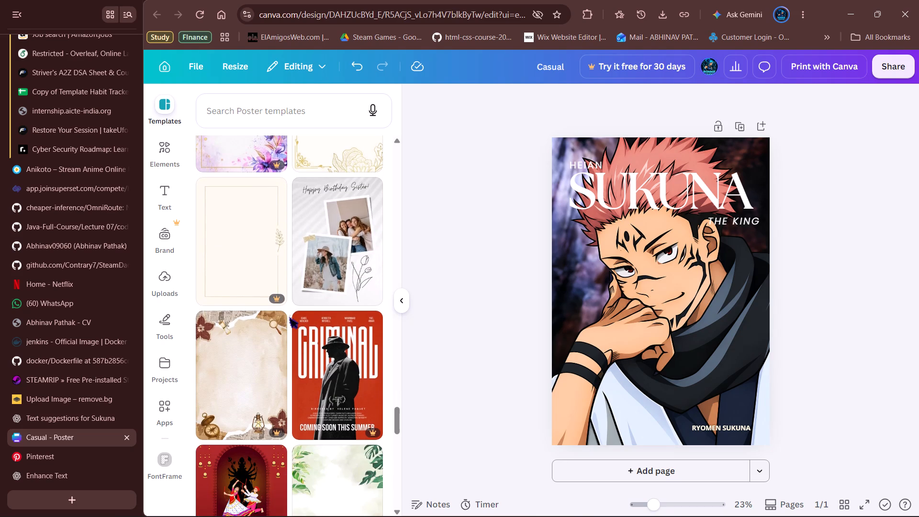
pyautogui.scroll(-2, 289, 315)
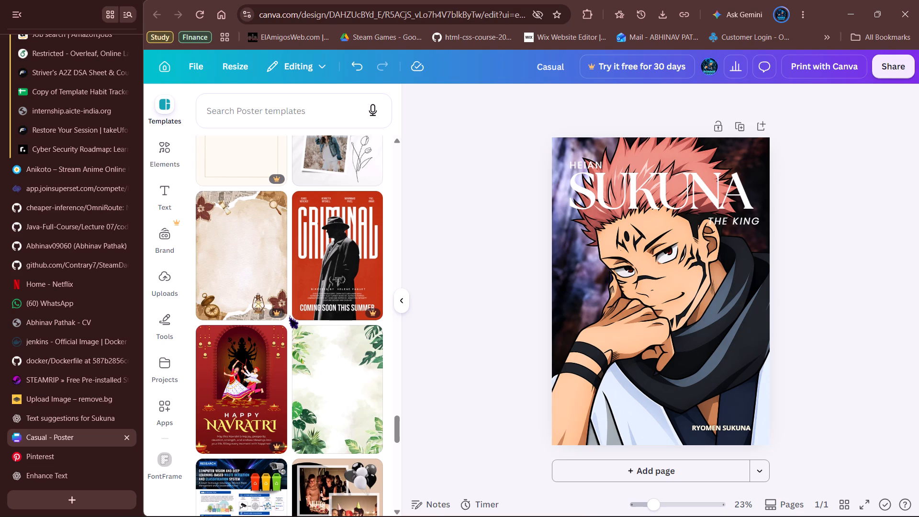
pyautogui.scroll(-4, 322, 319)
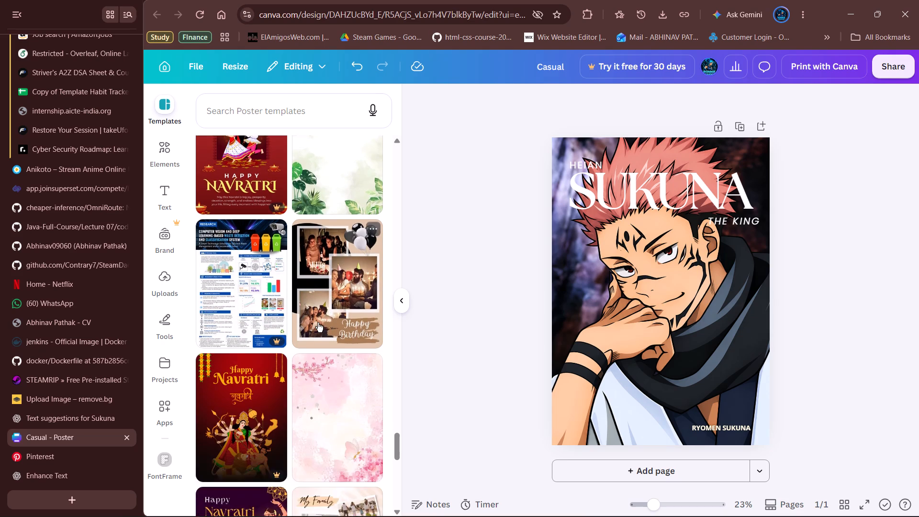
pyautogui.scroll(-1, 318, 323)
pyautogui.scroll(-2, 273, 362)
pyautogui.scroll(-1, 323, 337)
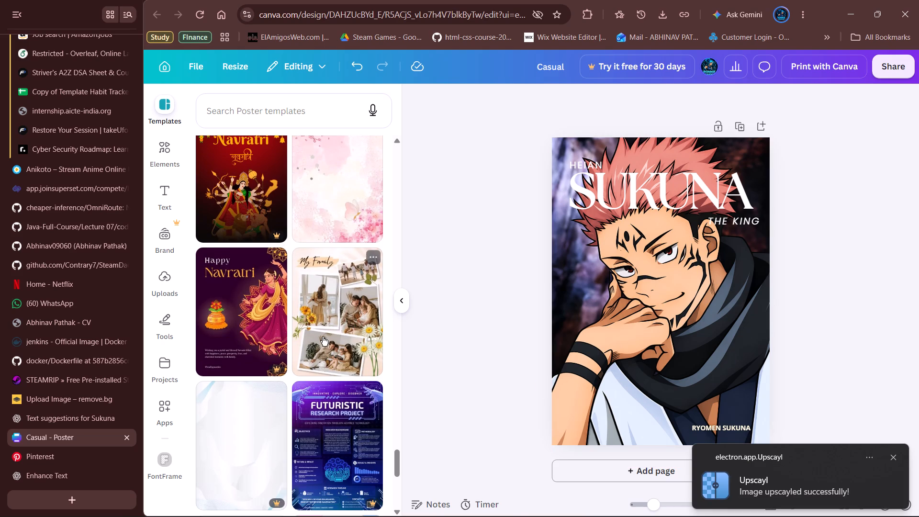
# Return to Upscayl, compare the original and upscaled Sukuna poster with the before/after slider, and close the app.
pyautogui.click(577, 505)
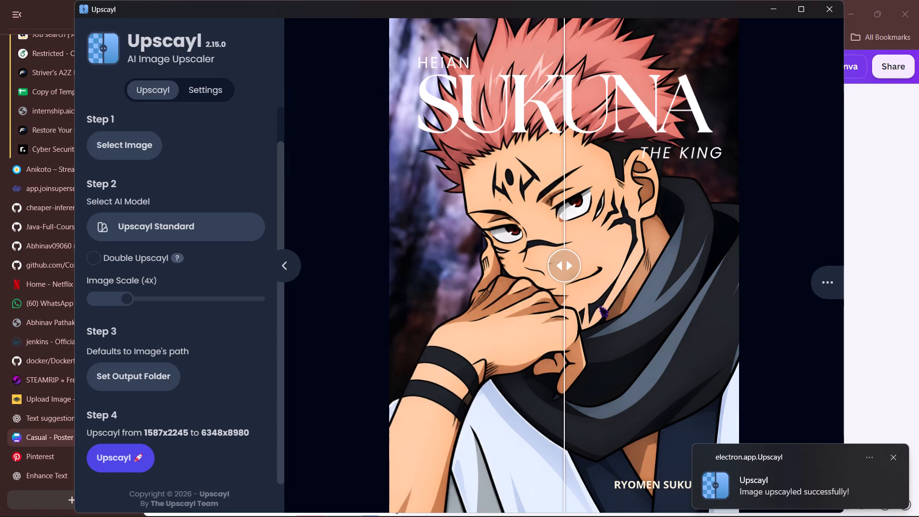
pyautogui.moveTo(563, 267); pyautogui.dragTo(388, 253)
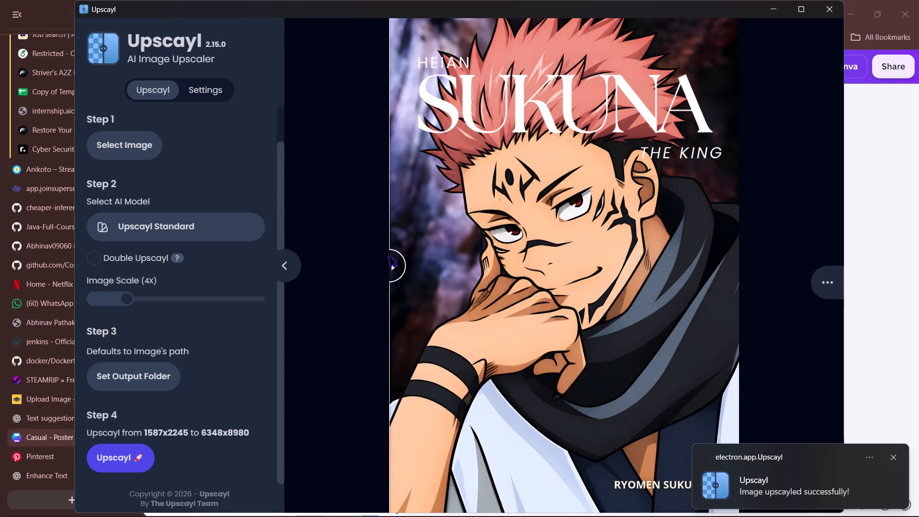
pyautogui.moveTo(388, 253); pyautogui.dragTo(295, 264)
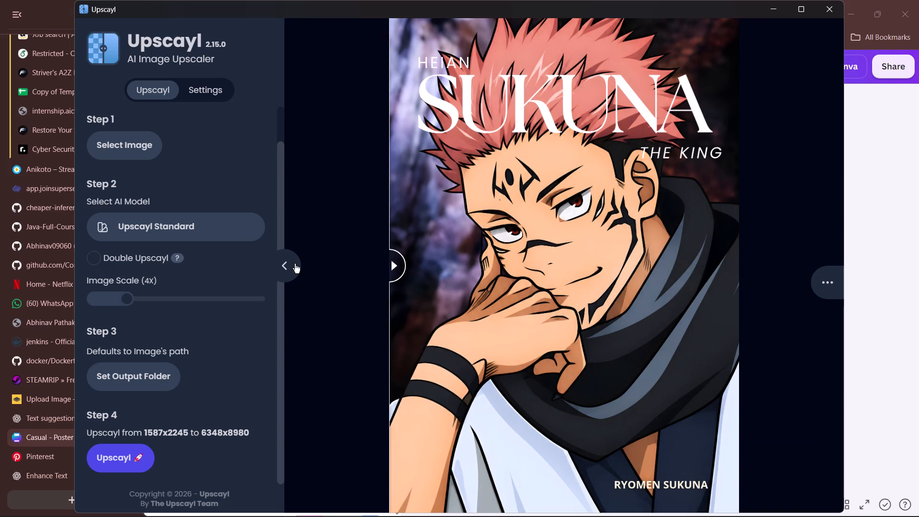
pyautogui.moveTo(295, 264); pyautogui.dragTo(349, 279)
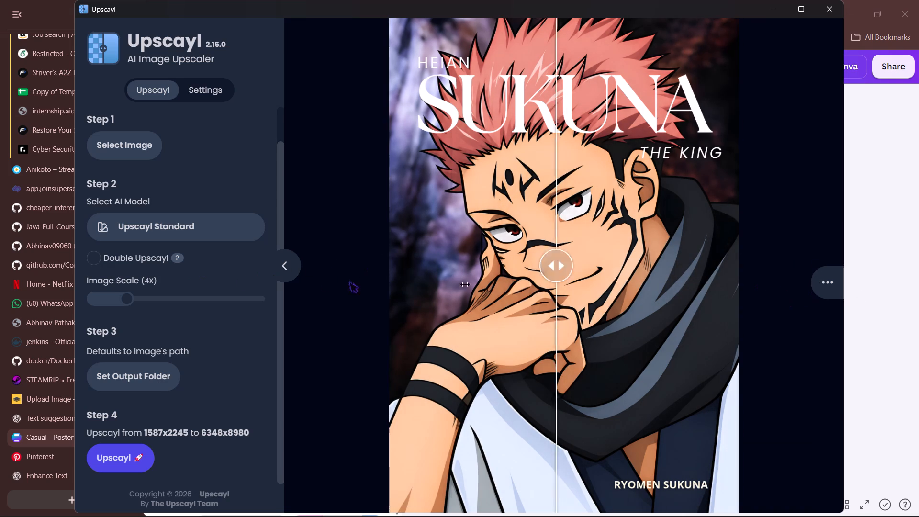
pyautogui.moveTo(349, 279); pyautogui.dragTo(53, 260)
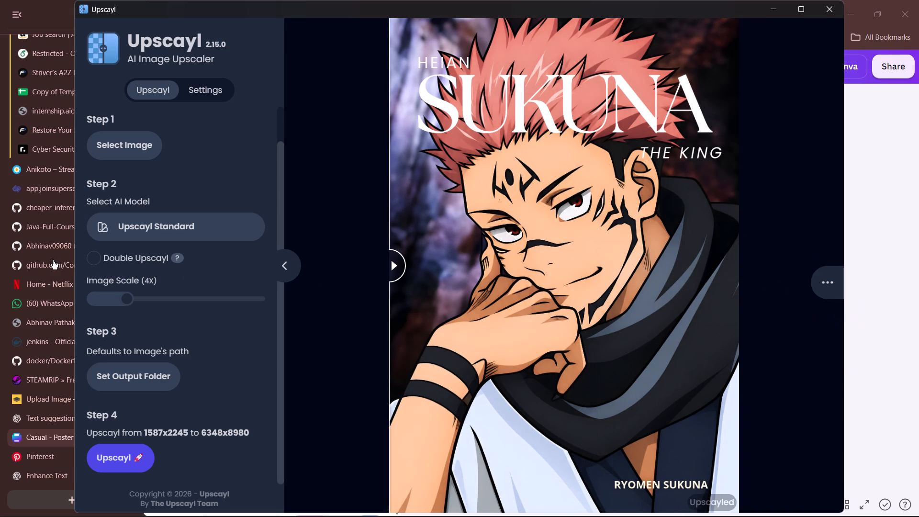
pyautogui.moveTo(53, 260); pyautogui.dragTo(785, 242)
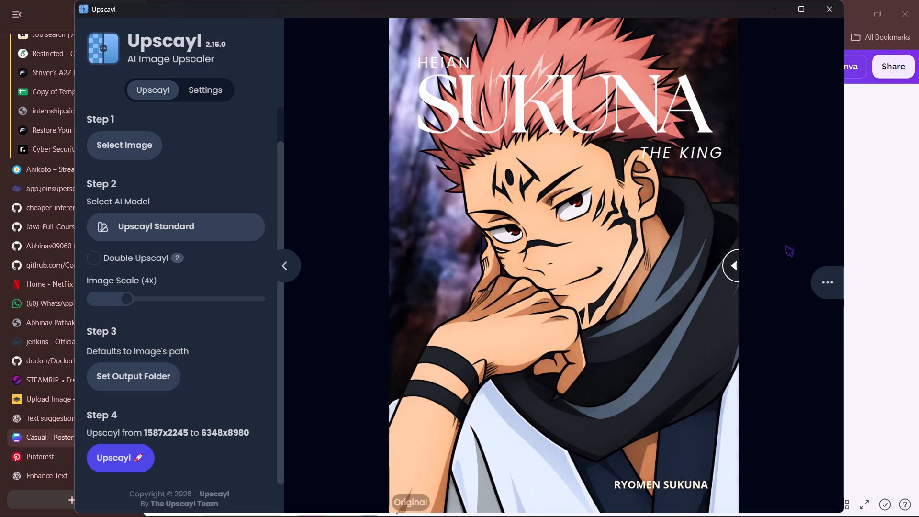
pyautogui.moveTo(785, 242); pyautogui.dragTo(175, 169)
pyautogui.click(831, 12)
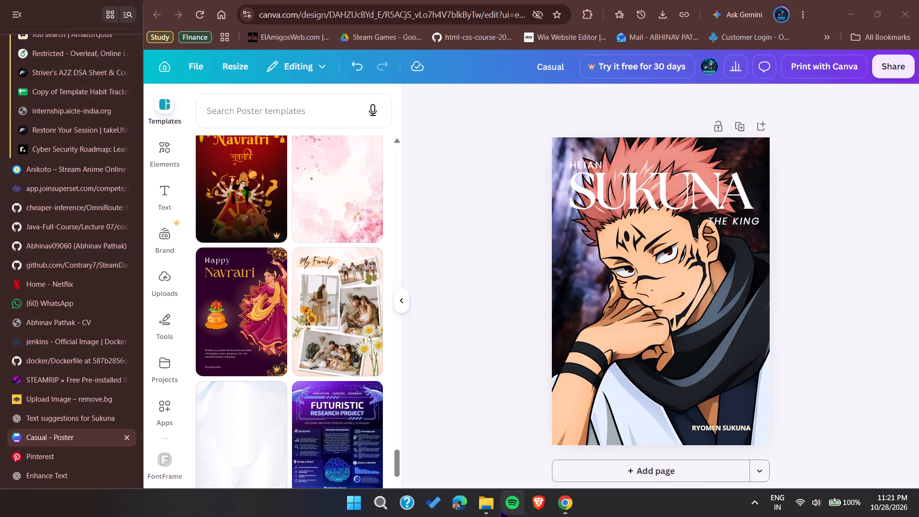
# Switch to File Explorer, refresh the Upscayl folder and reopen it from New Volume (D:) to check its files.
pyautogui.click(495, 506)
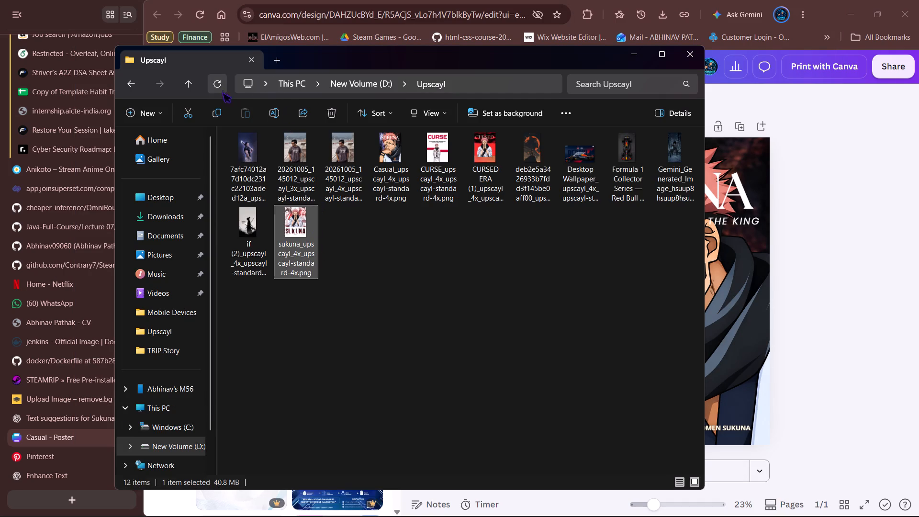
pyautogui.click(217, 88)
pyautogui.doubleClick(217, 88)
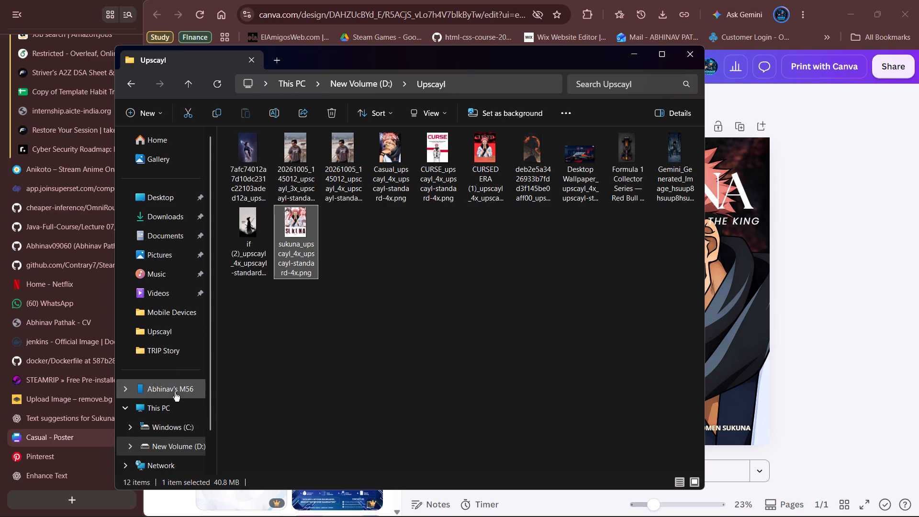
pyautogui.click(172, 408)
pyautogui.click(406, 214)
pyautogui.doubleClick(482, 171)
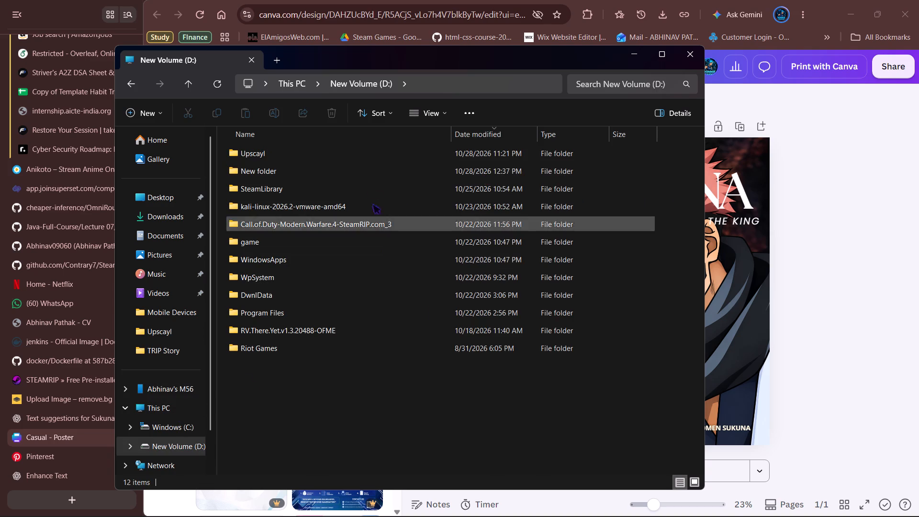
pyautogui.doubleClick(356, 152)
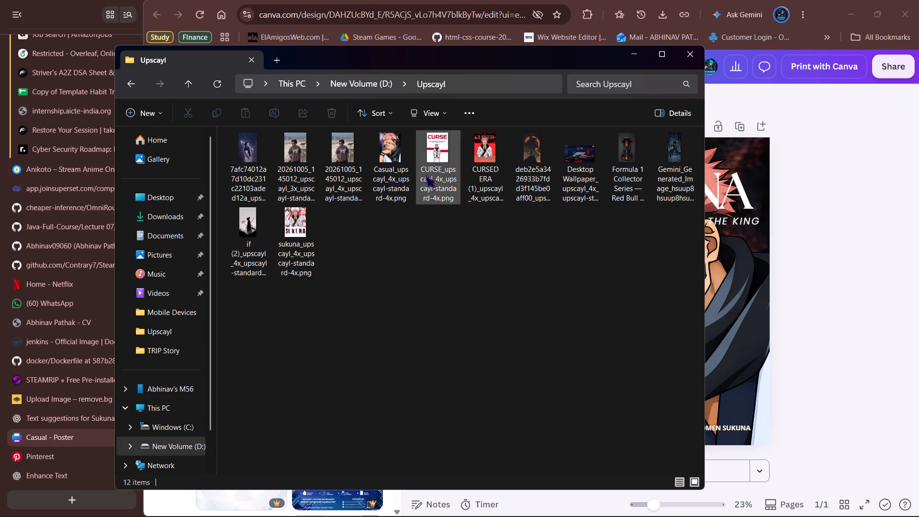
# View the original Casual.png poster from the Downloads folder and close the image viewer.
pyautogui.click(163, 219)
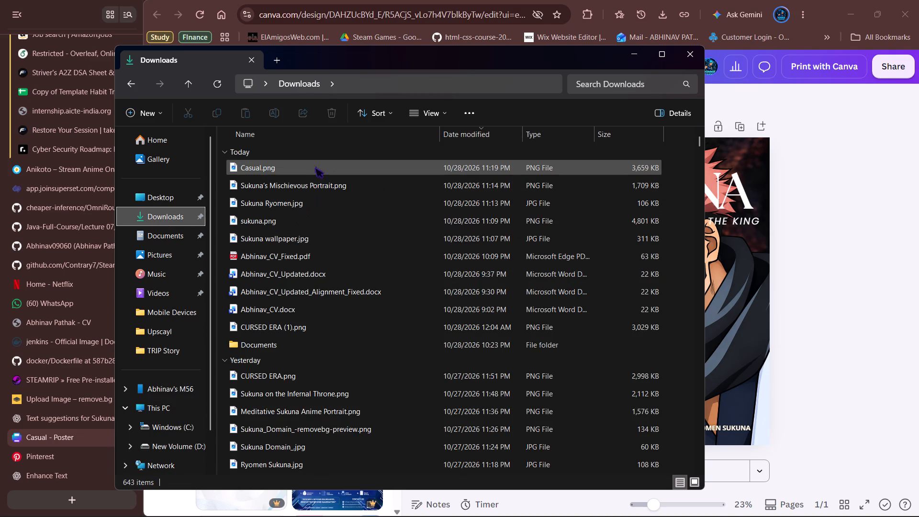
pyautogui.doubleClick(310, 165)
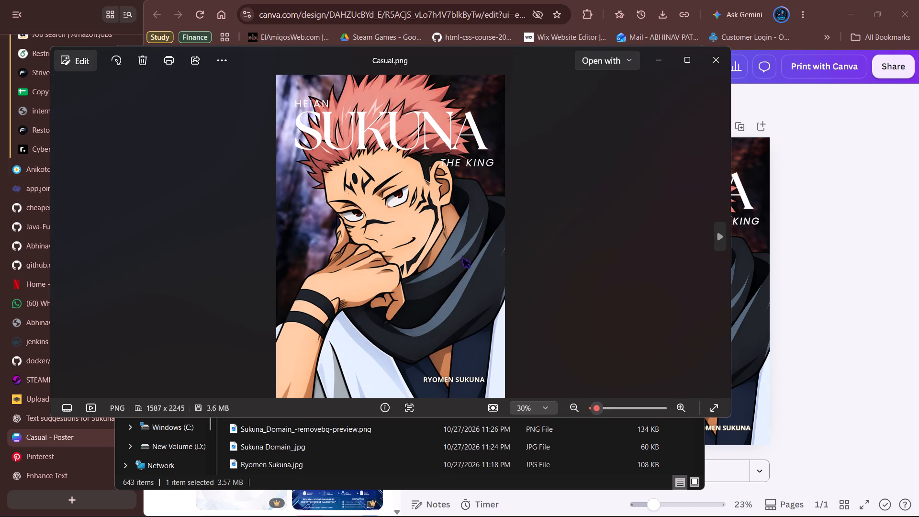
pyautogui.click(731, 62)
pyautogui.click(717, 62)
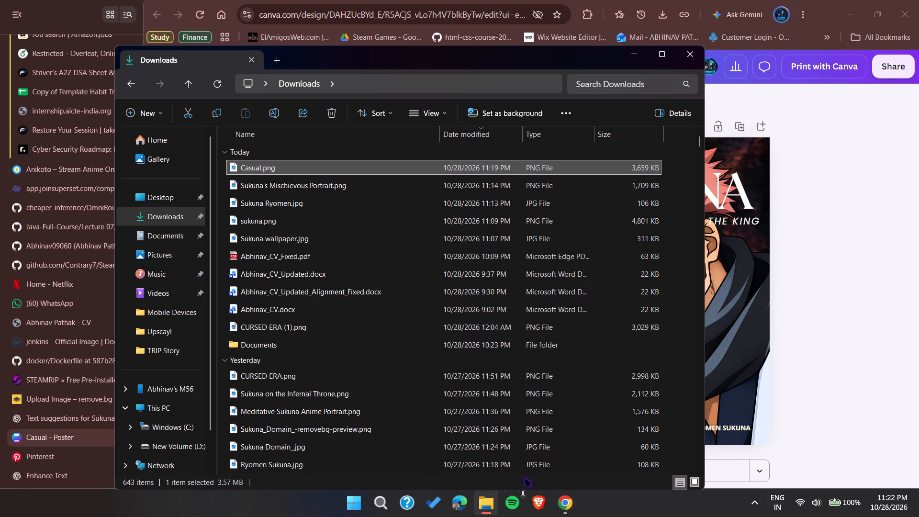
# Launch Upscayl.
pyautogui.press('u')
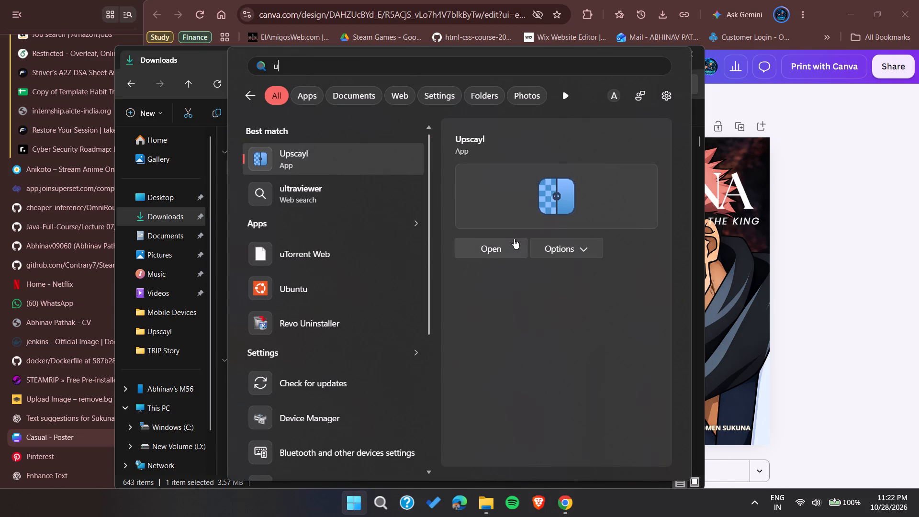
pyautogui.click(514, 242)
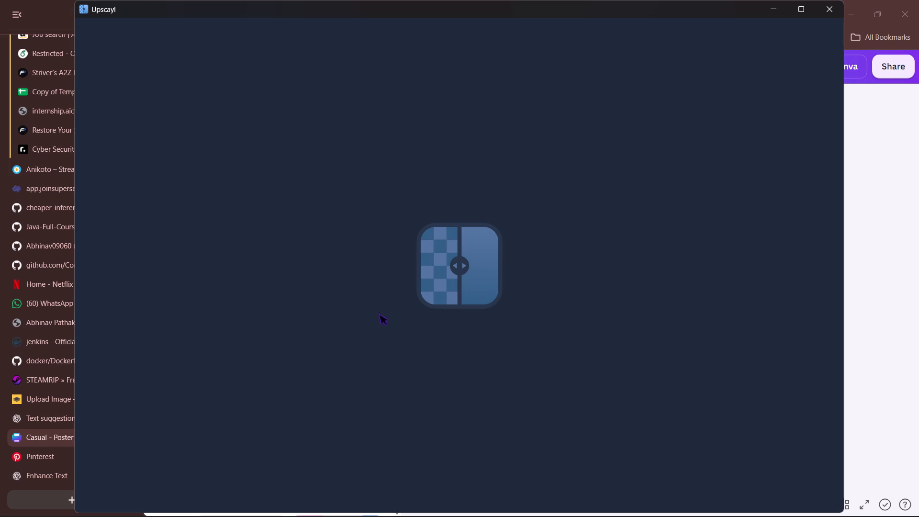
# Return to File Explorer and open Casual_upscayl_4x_upscayl-standard-4x.png from the Upscayl folder on New Volume (D:).
pyautogui.click(471, 509)
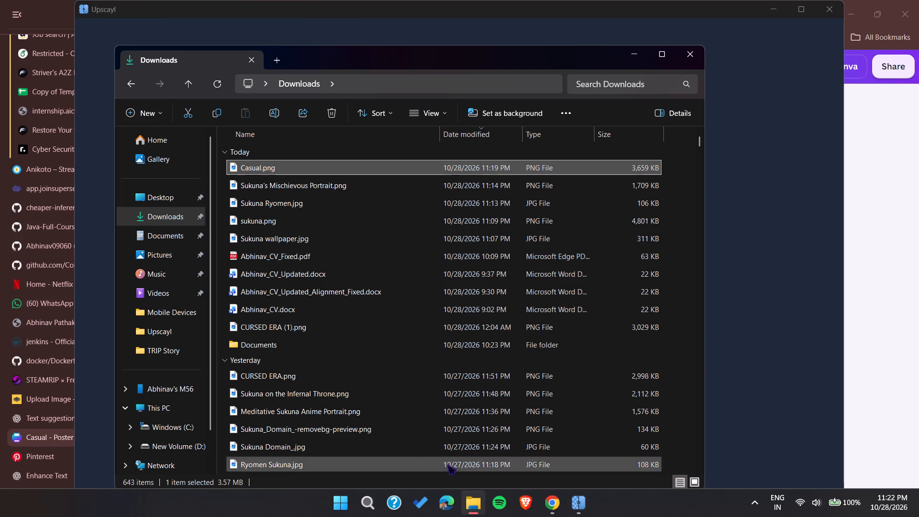
pyautogui.click(161, 405)
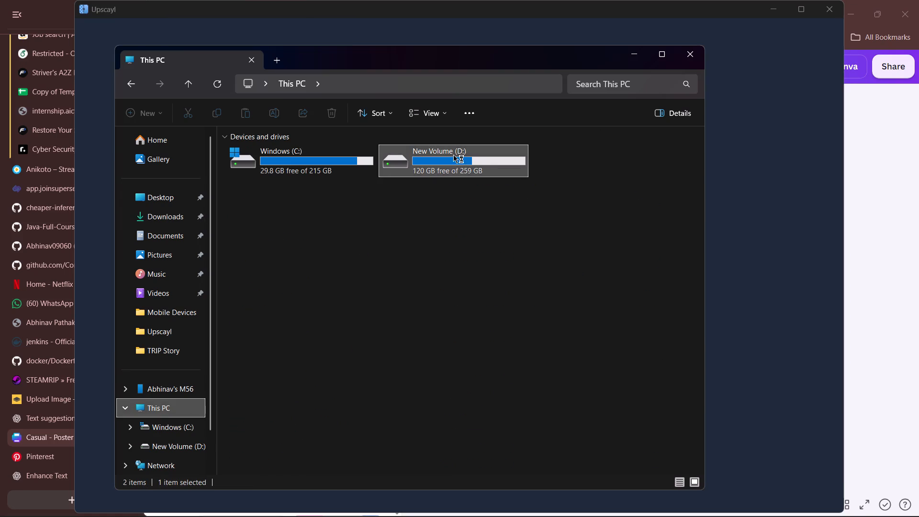
pyautogui.doubleClick(453, 155)
pyautogui.doubleClick(351, 168)
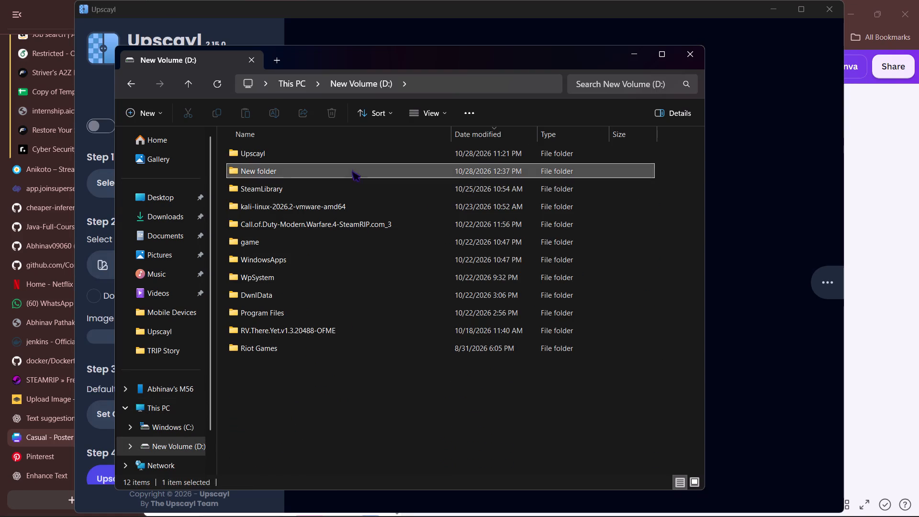
pyautogui.click(135, 93)
pyautogui.doubleClick(291, 153)
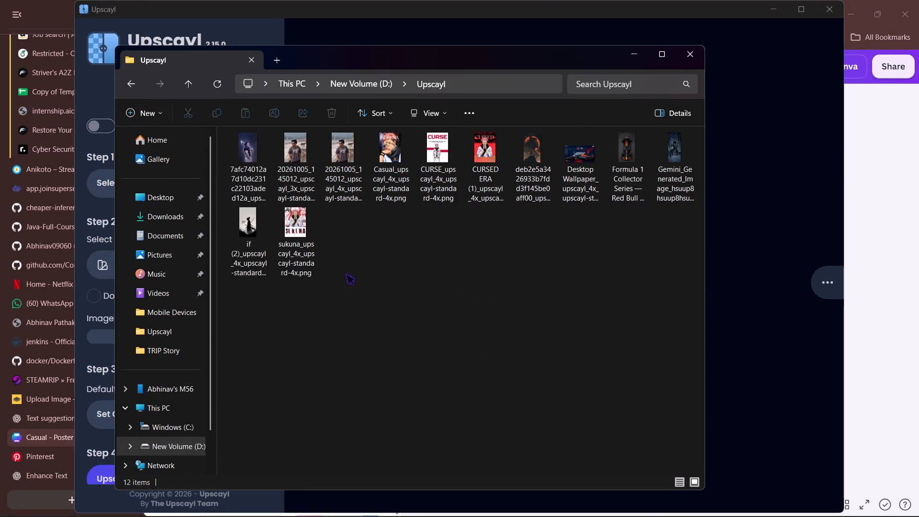
pyautogui.doubleClick(399, 175)
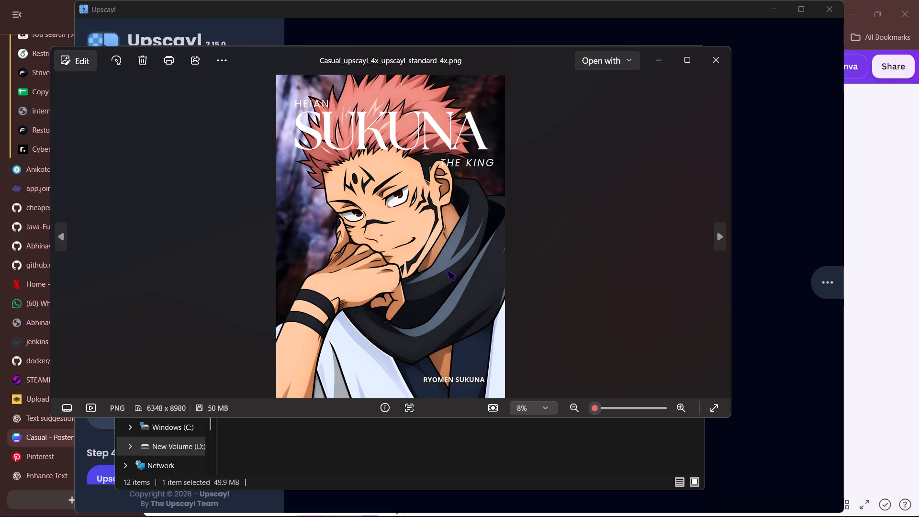
pyautogui.scroll(-3, 506, 244)
# Share the upscaled poster to the linked M56 phone, and close the image viewer, File Explorer and Upscayl.
pyautogui.click(202, 60)
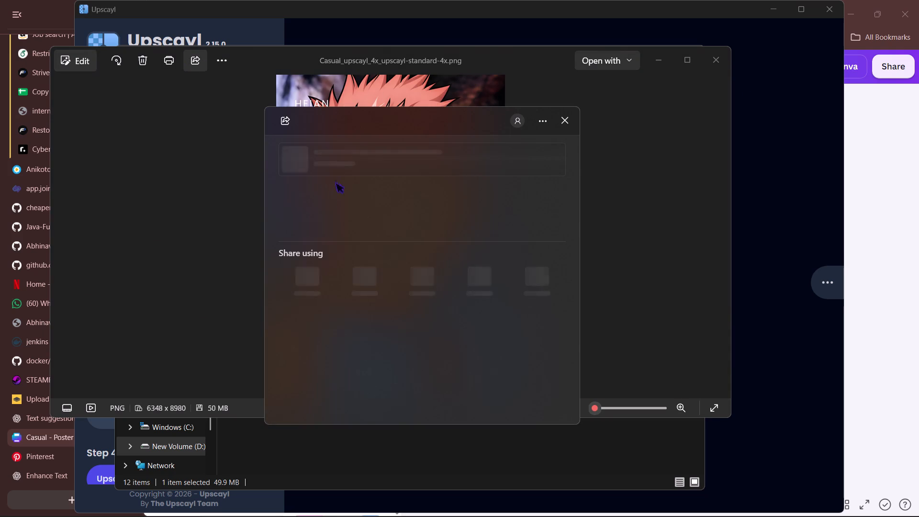
pyautogui.click(313, 224)
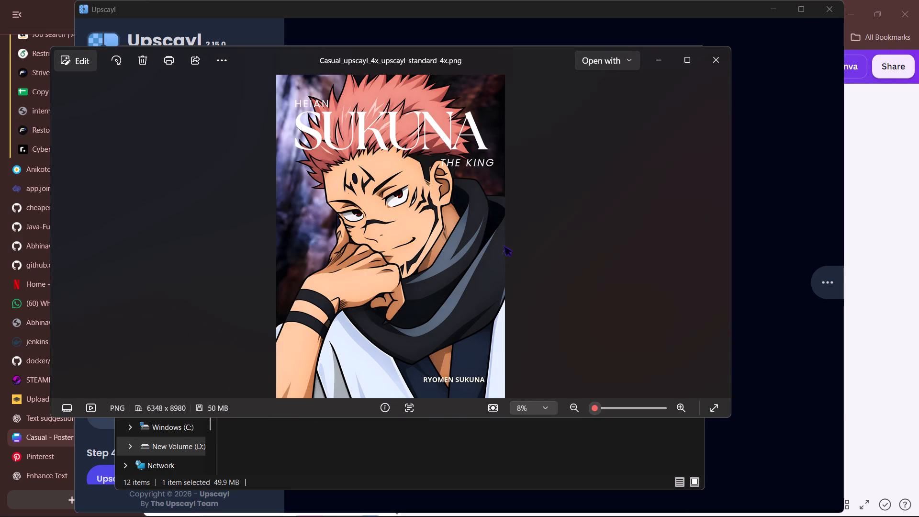
pyautogui.click(713, 67)
pyautogui.click(684, 52)
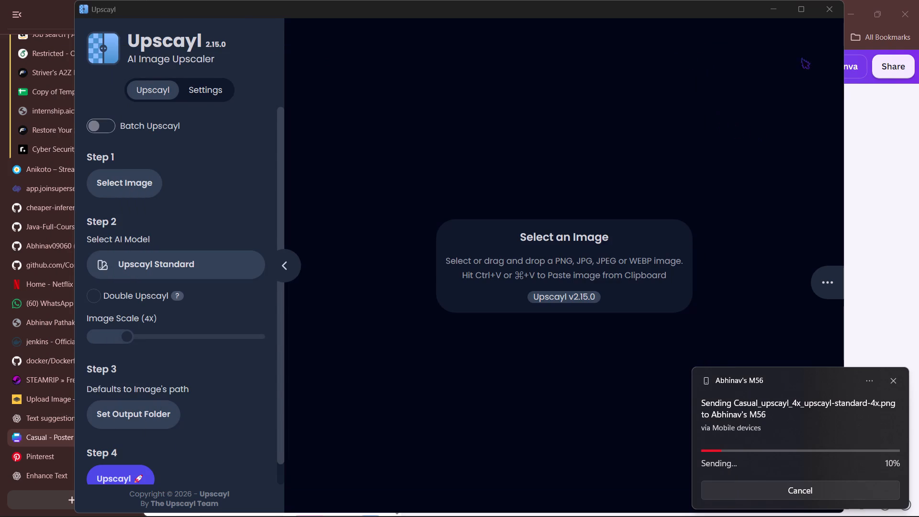
pyautogui.click(829, 15)
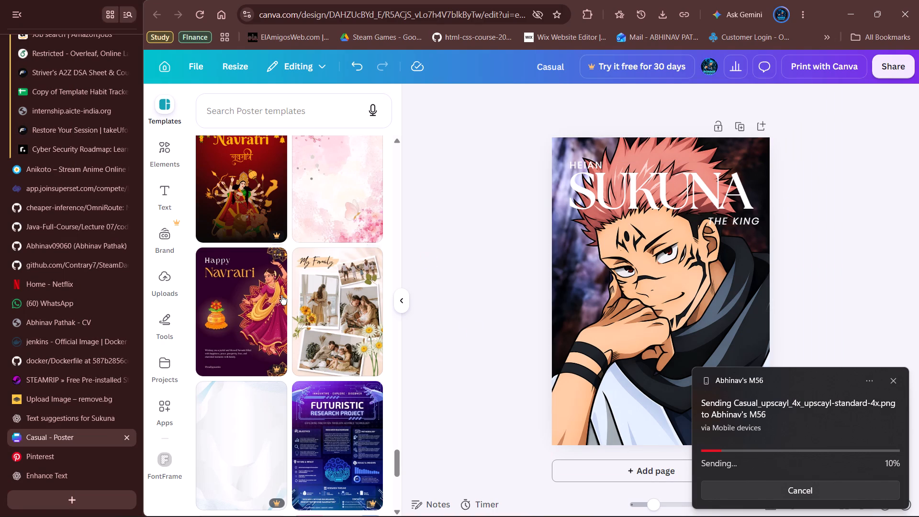
# Browse the suggested poster templates in Canva while the file transfers to the phone.
pyautogui.scroll(-6, 281, 310)
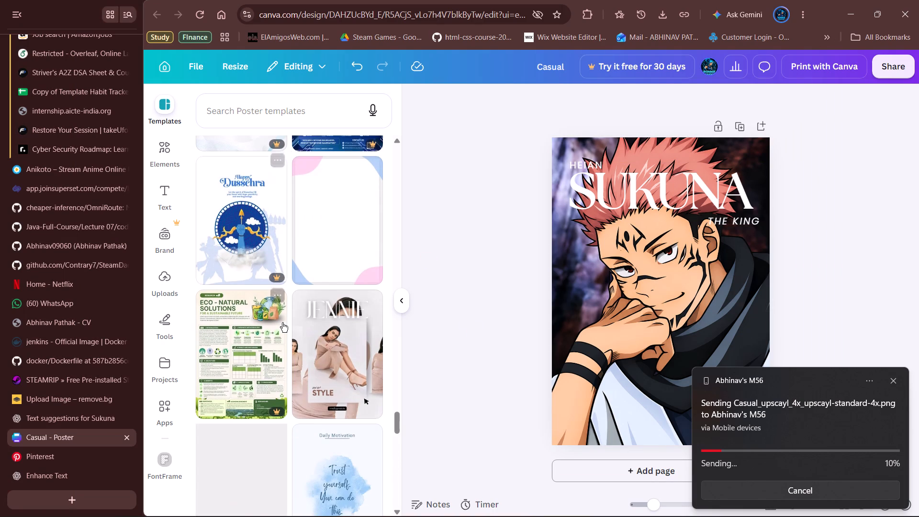
pyautogui.scroll(-4, 282, 323)
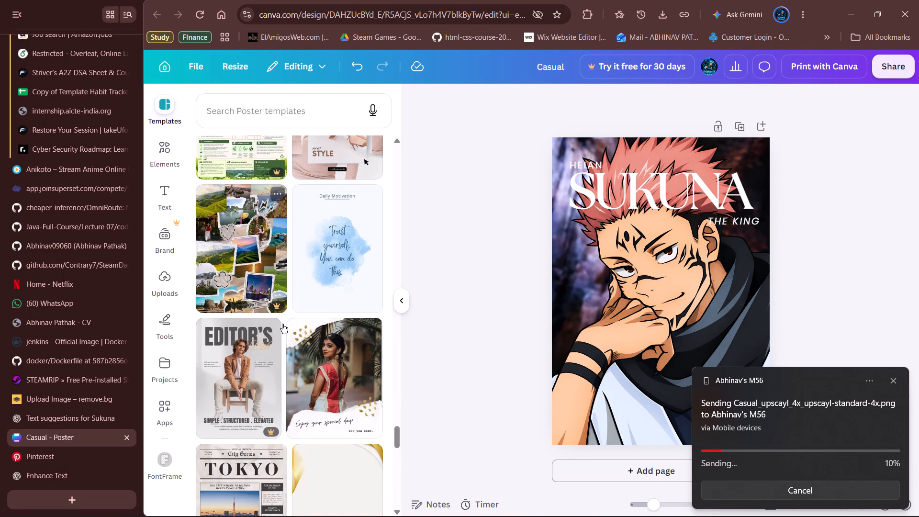
pyautogui.scroll(-6, 282, 324)
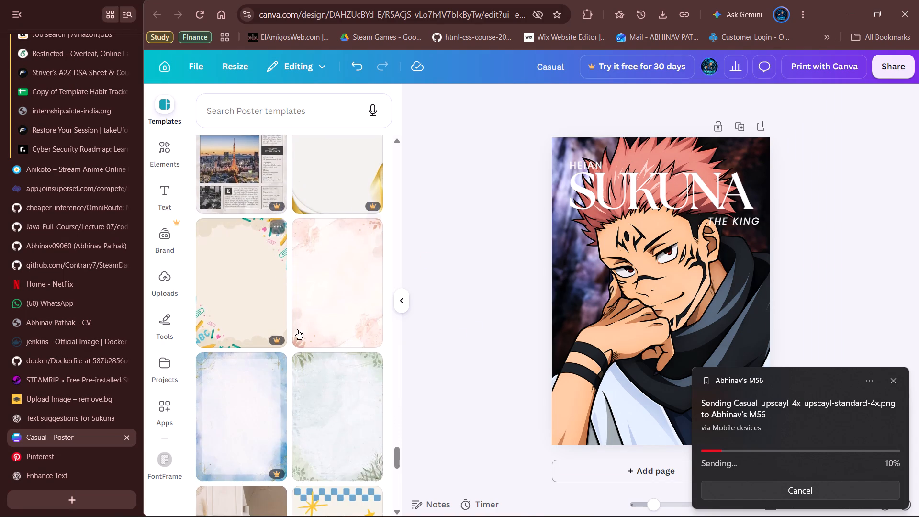
pyautogui.scroll(-2, 325, 378)
pyautogui.scroll(-4, 359, 289)
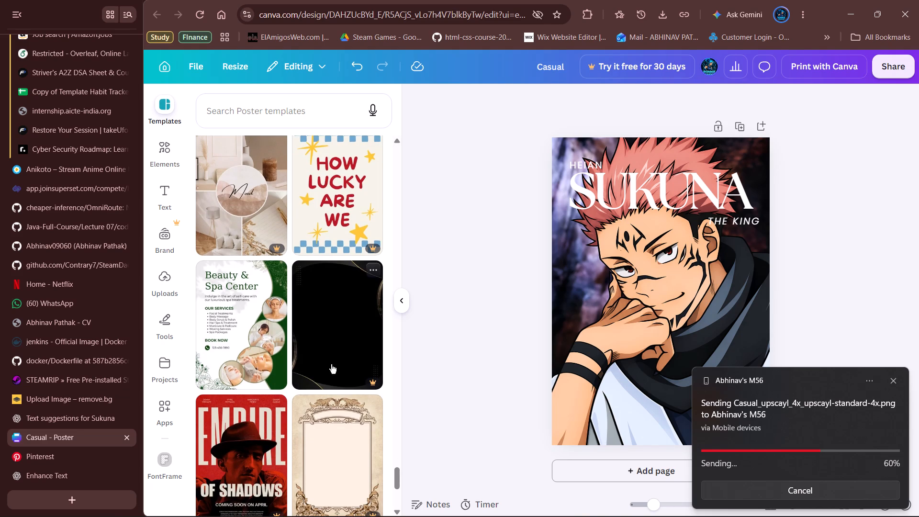
pyautogui.scroll(-2, 322, 397)
pyautogui.scroll(-3, 313, 356)
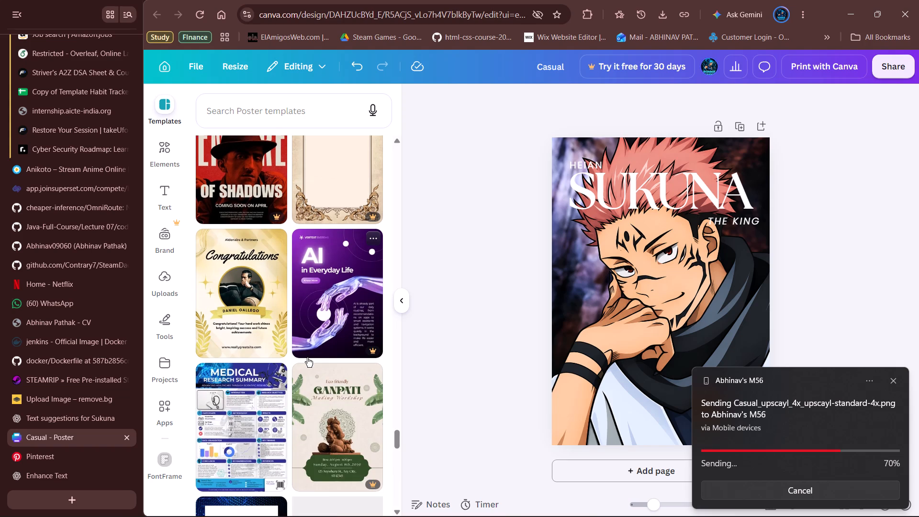
pyautogui.scroll(-3, 319, 343)
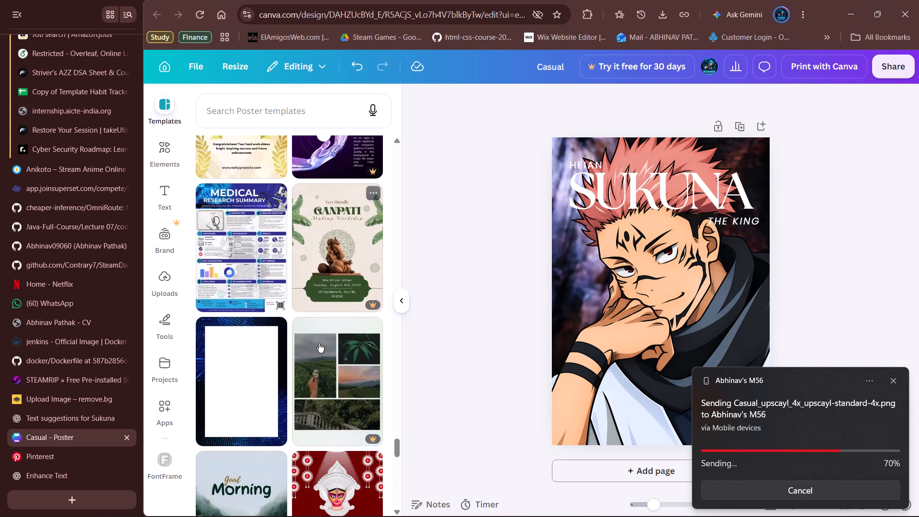
pyautogui.scroll(3, 319, 343)
pyautogui.scroll(-4, 319, 343)
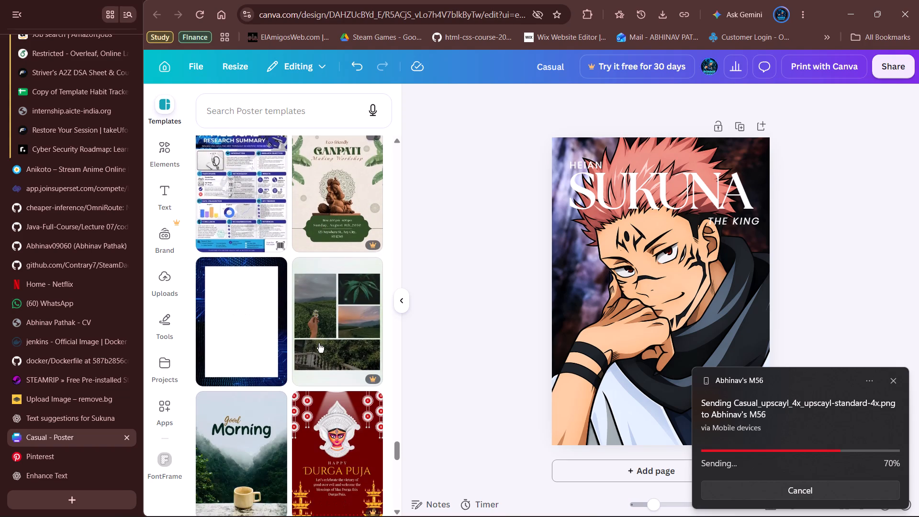
pyautogui.scroll(-5, 319, 343)
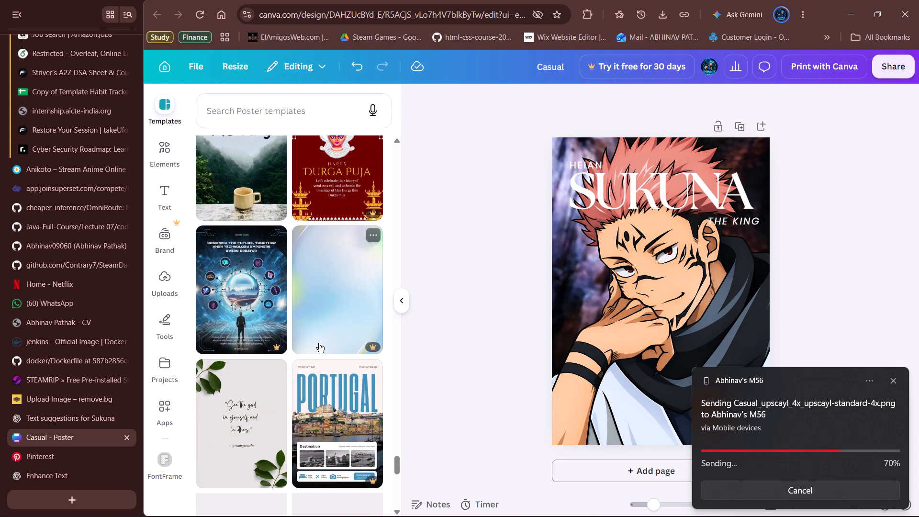
pyautogui.scroll(-6, 319, 343)
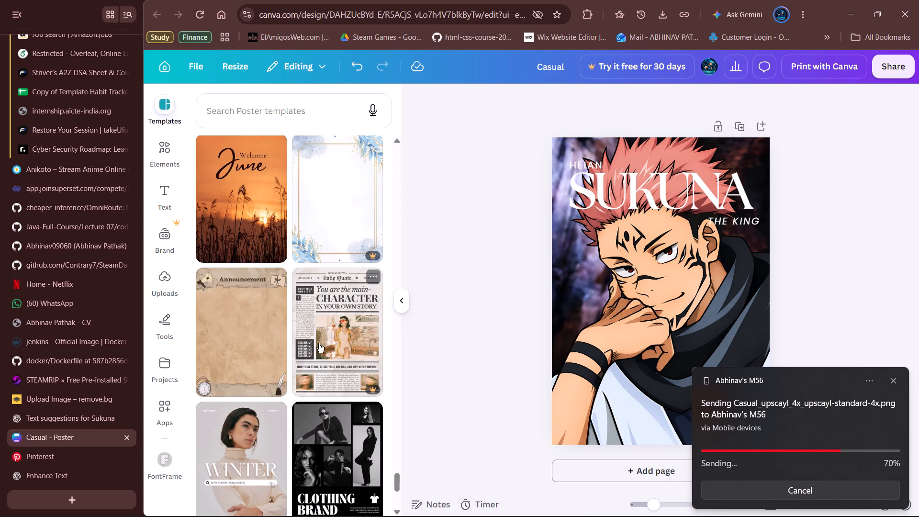
pyautogui.scroll(-7, 319, 343)
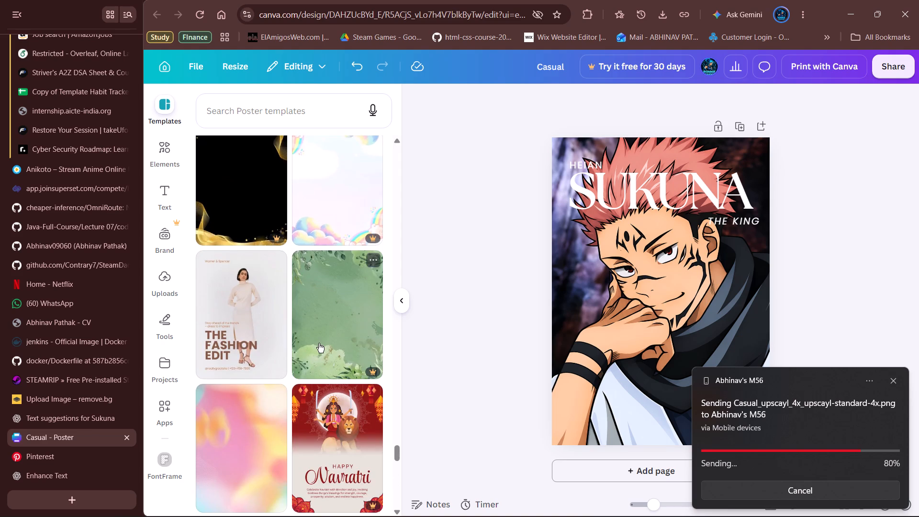
pyautogui.scroll(-3, 319, 343)
pyautogui.scroll(10, 319, 343)
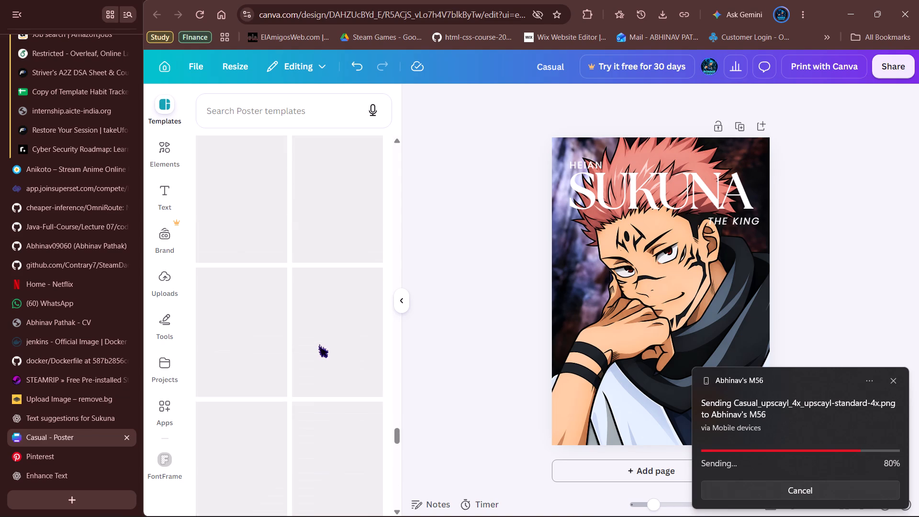
pyautogui.scroll(8, 319, 398)
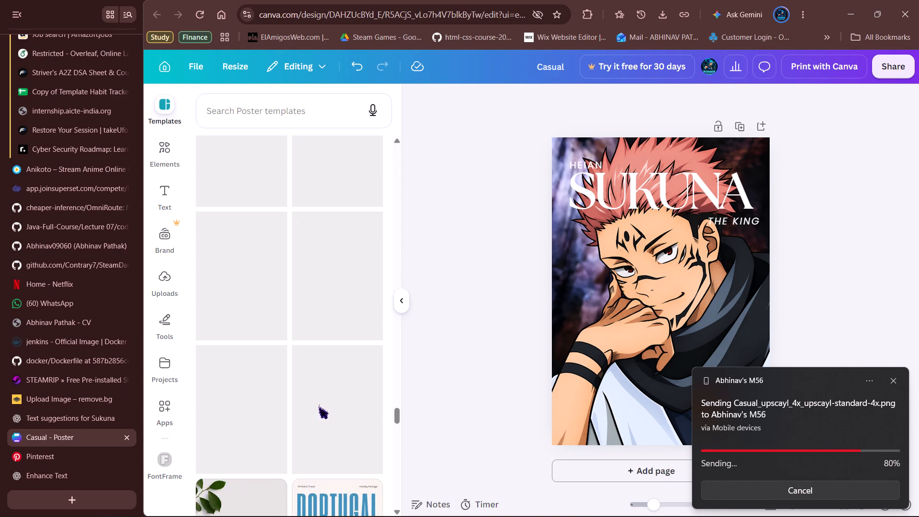
pyautogui.scroll(9, 319, 405)
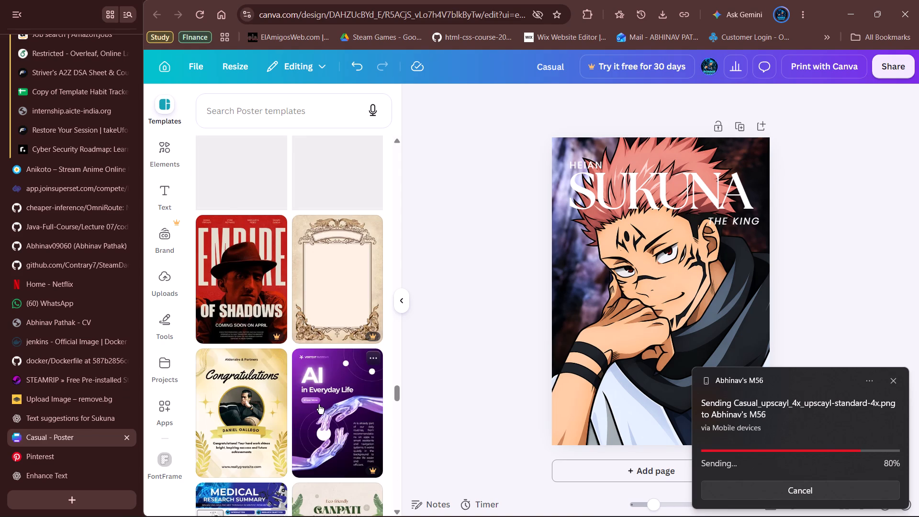
pyautogui.scroll(9, 319, 405)
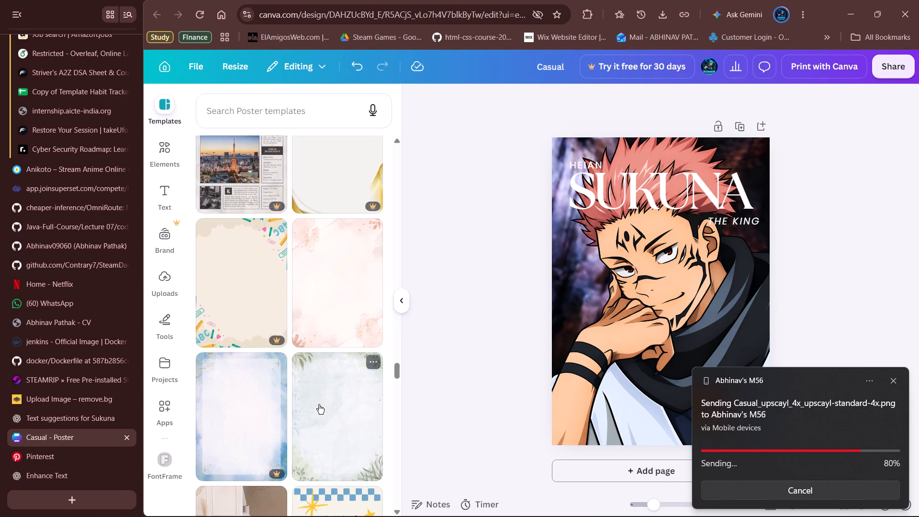
pyautogui.scroll(12, 319, 405)
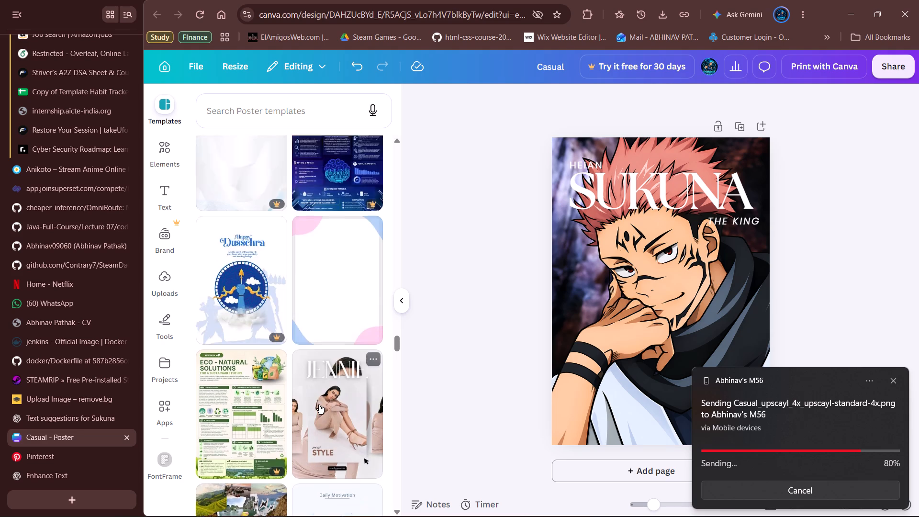
pyautogui.scroll(8, 319, 405)
pyautogui.scroll(-2, 319, 405)
pyautogui.scroll(4, 319, 405)
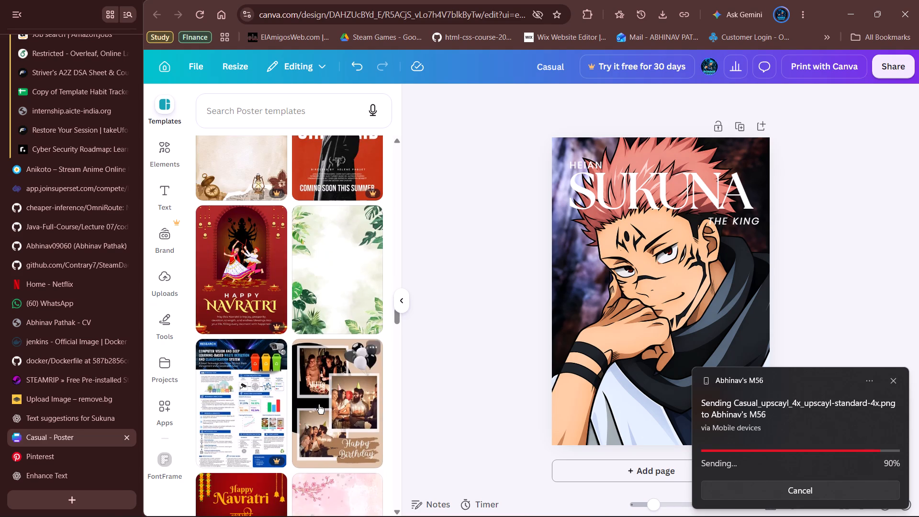
# Look back through the suggested poster templates while the transfer to the phone finishes.
pyautogui.scroll(10, 319, 405)
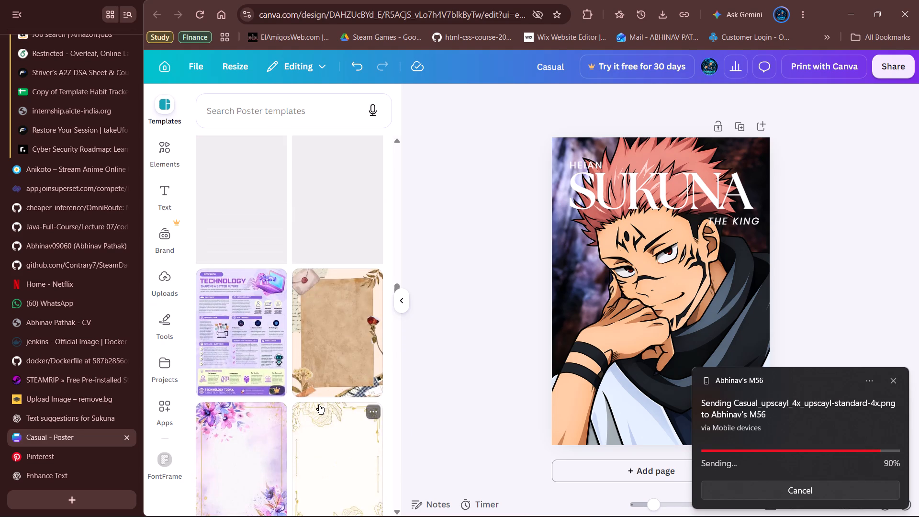
pyautogui.scroll(10, 319, 405)
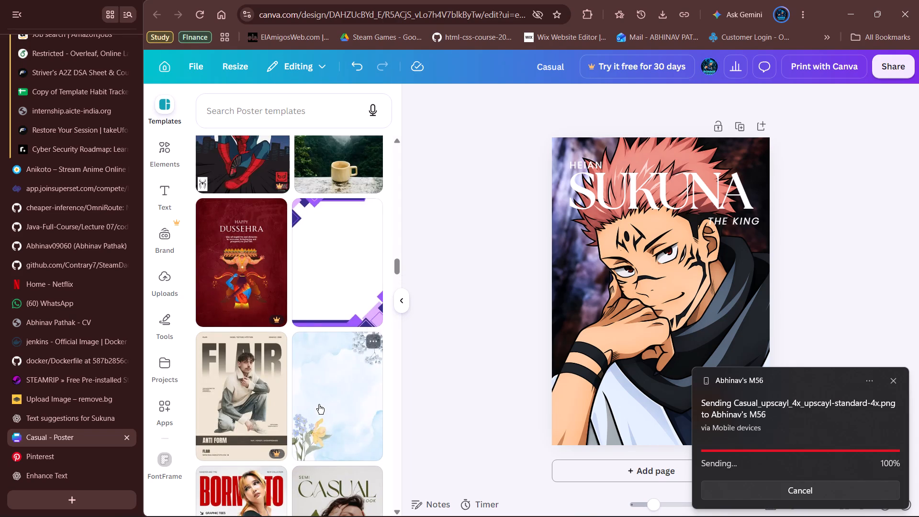
pyautogui.scroll(15, 319, 405)
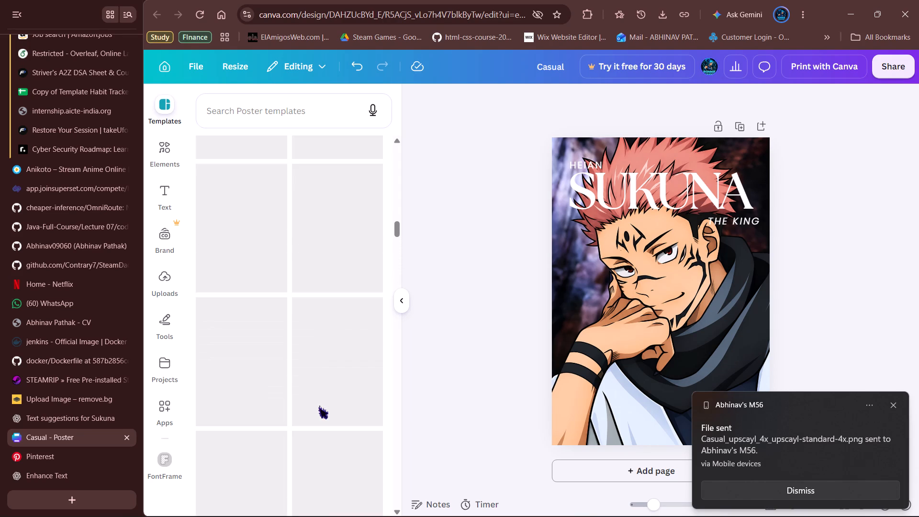
pyautogui.scroll(-4, 319, 405)
pyautogui.scroll(4, 319, 405)
pyautogui.scroll(-3, 319, 405)
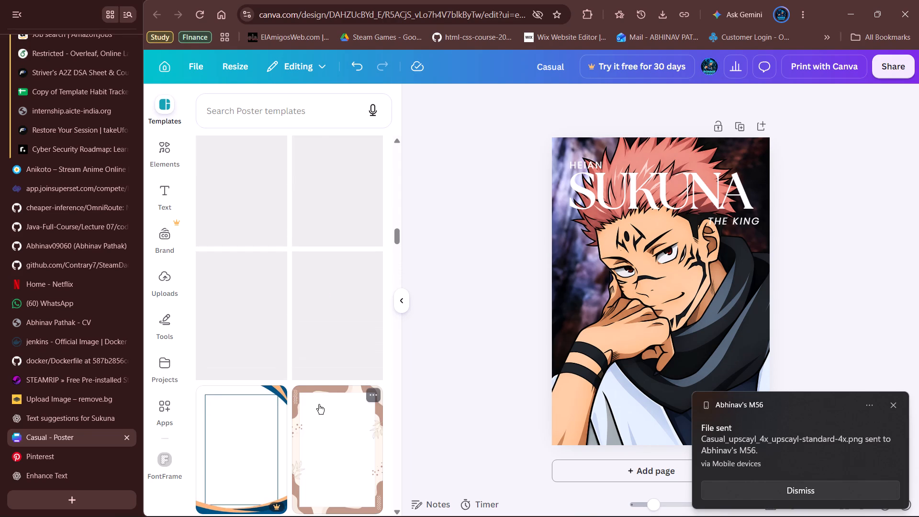
pyautogui.scroll(7, 319, 405)
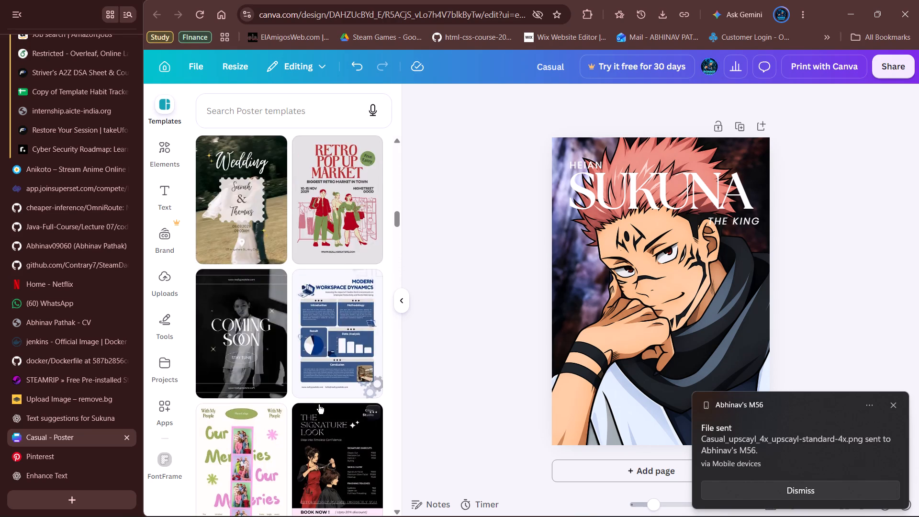
pyautogui.scroll(5, 319, 405)
pyautogui.scroll(-1, 319, 405)
pyautogui.scroll(2, 319, 405)
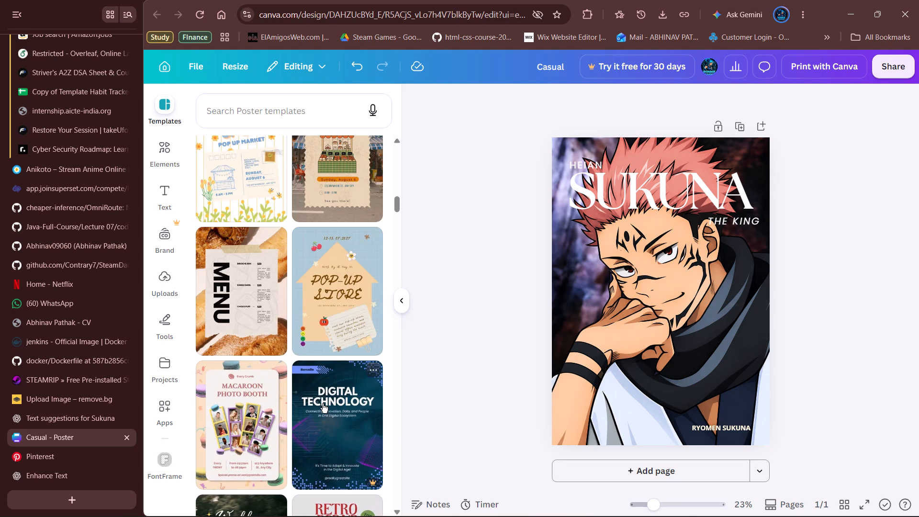
pyautogui.scroll(4, 300, 390)
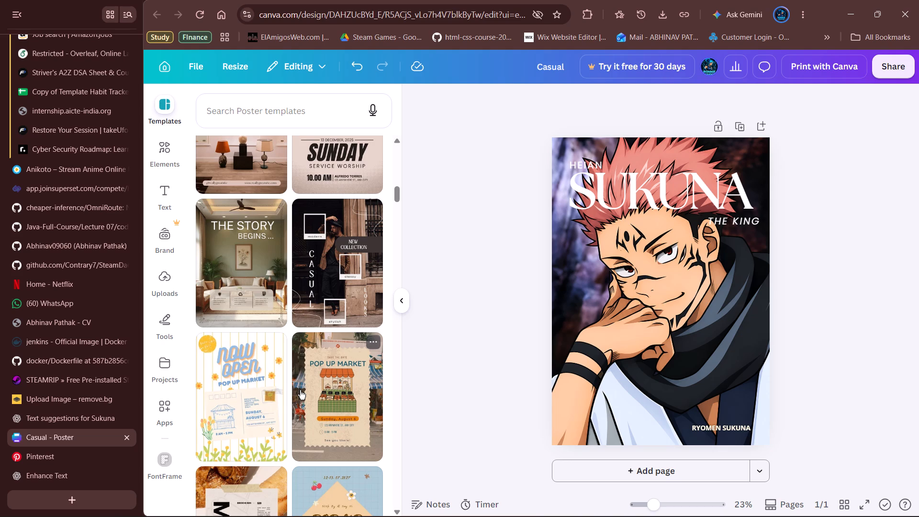
# Find and open the Spider-Man Brand New Day poster template, and dismiss the Canva Pro upgrade offer.
pyautogui.scroll(-5, 227, 291)
pyautogui.scroll(-5, 246, 329)
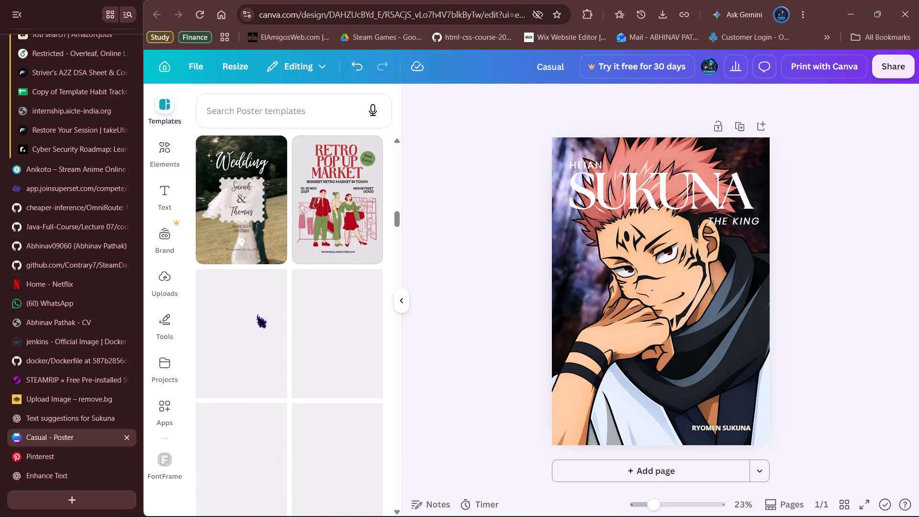
pyautogui.scroll(-7, 257, 314)
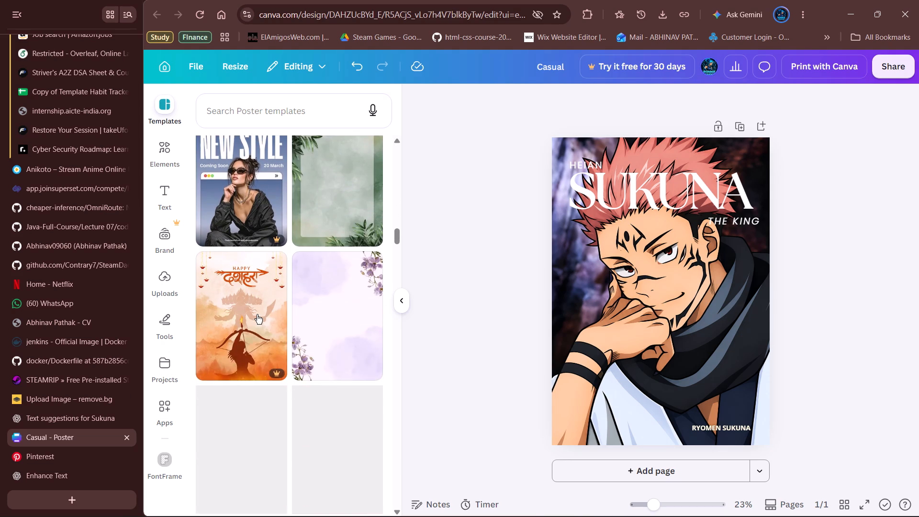
pyautogui.scroll(-1, 257, 315)
pyautogui.scroll(-3, 324, 302)
pyautogui.scroll(4, 324, 302)
pyautogui.scroll(-6, 324, 302)
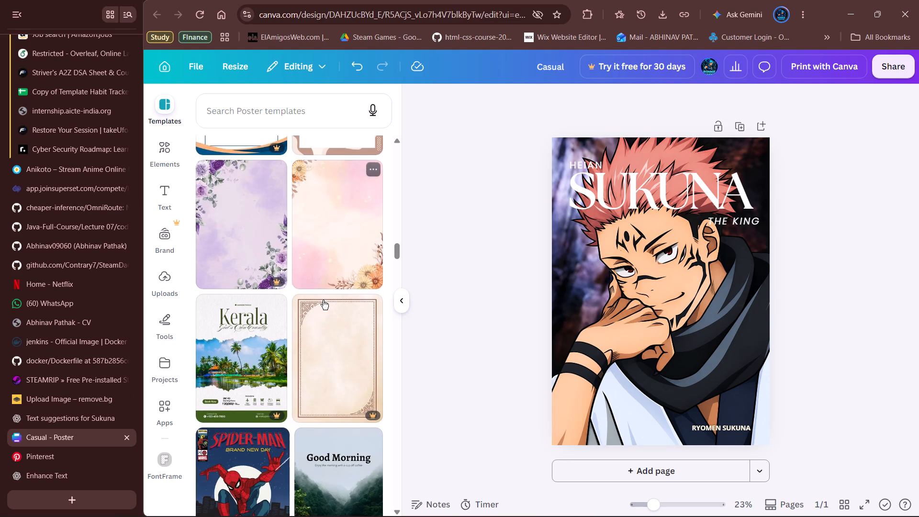
pyautogui.scroll(-3, 323, 300)
pyautogui.click(248, 307)
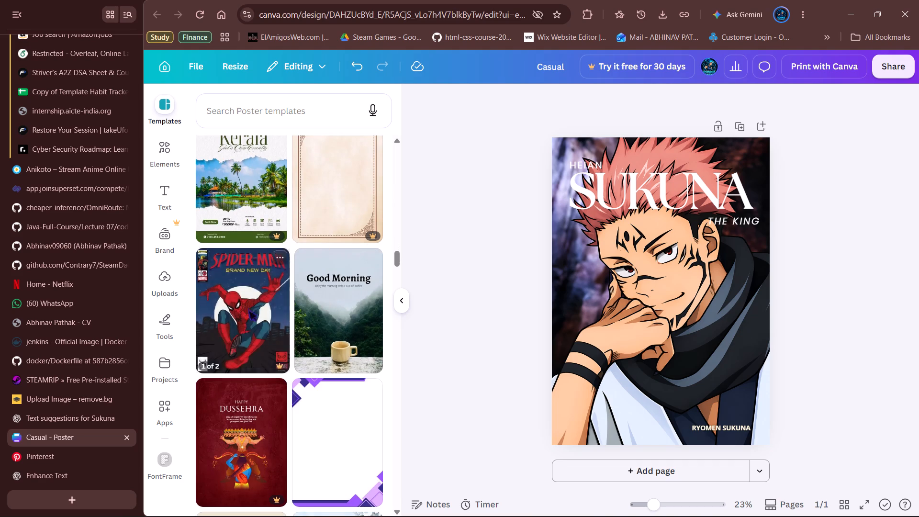
pyautogui.click(260, 353)
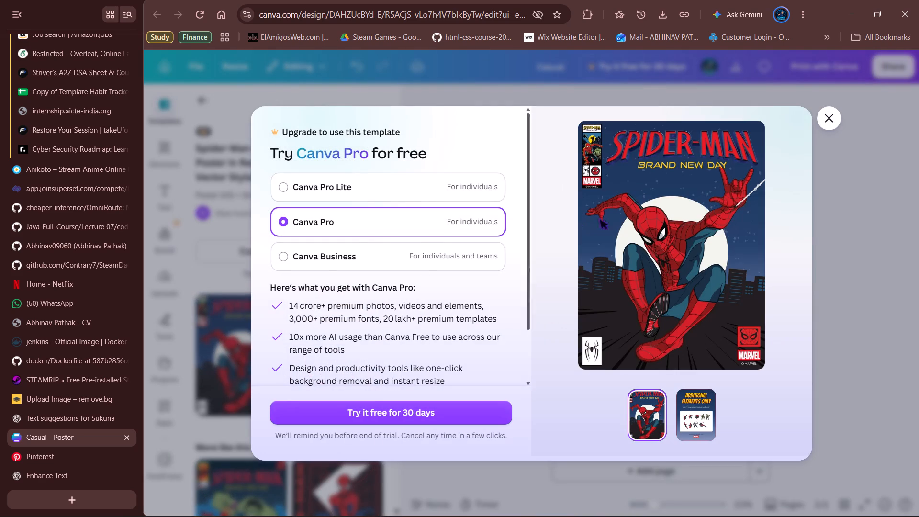
pyautogui.moveTo(828, 125); pyautogui.dragTo(828, 149)
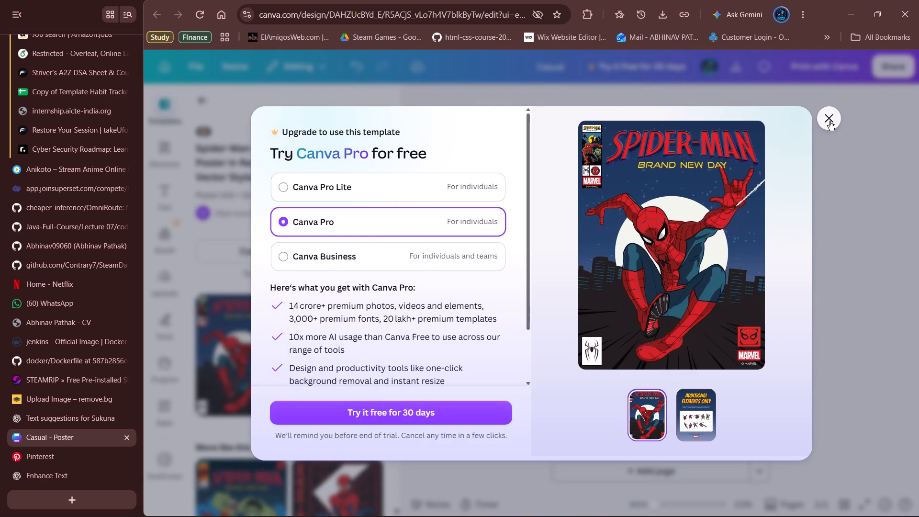
pyautogui.click(829, 121)
# Examine the Marvel poster templates similar to the Spider-Man comic book cover.
pyautogui.scroll(-5, 315, 379)
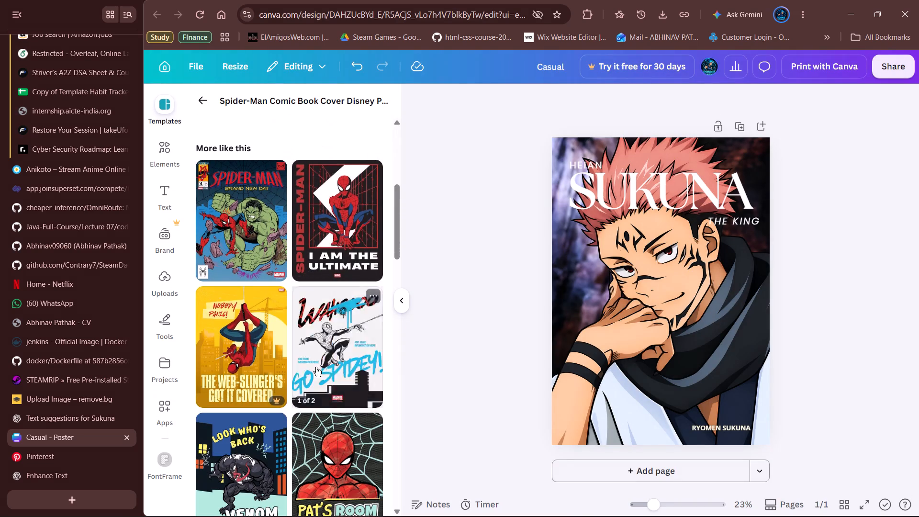
pyautogui.scroll(-4, 247, 378)
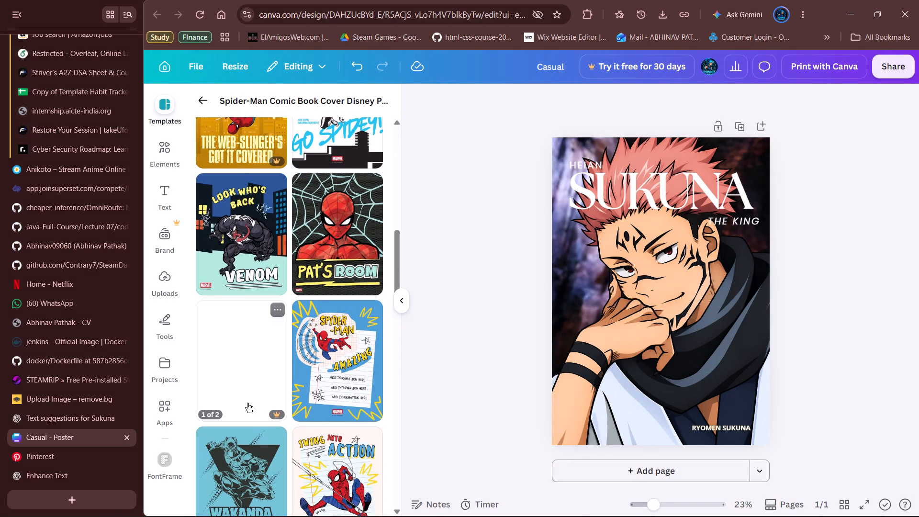
pyautogui.scroll(-2, 267, 353)
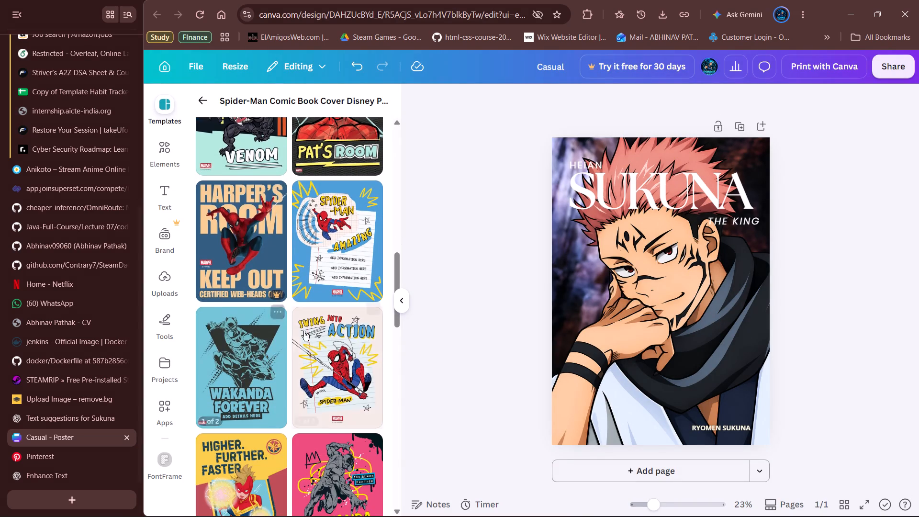
pyautogui.scroll(-2, 305, 336)
pyautogui.scroll(-3, 303, 378)
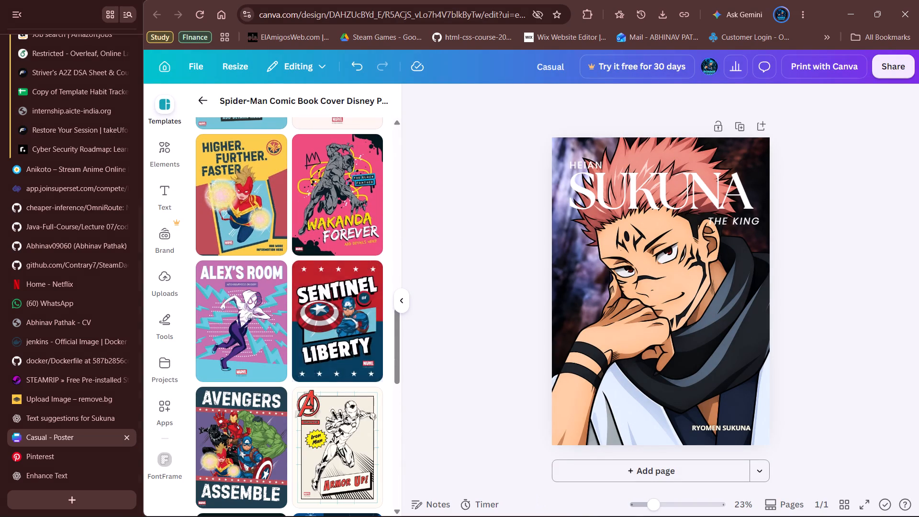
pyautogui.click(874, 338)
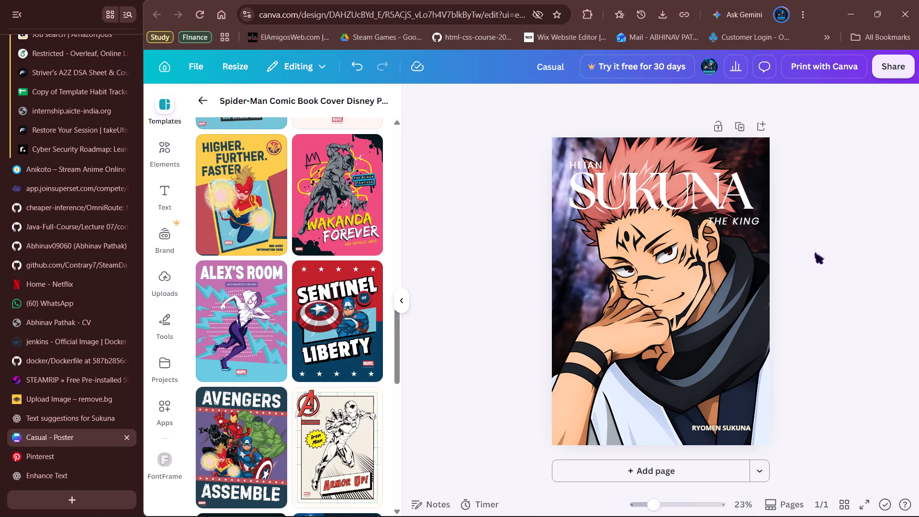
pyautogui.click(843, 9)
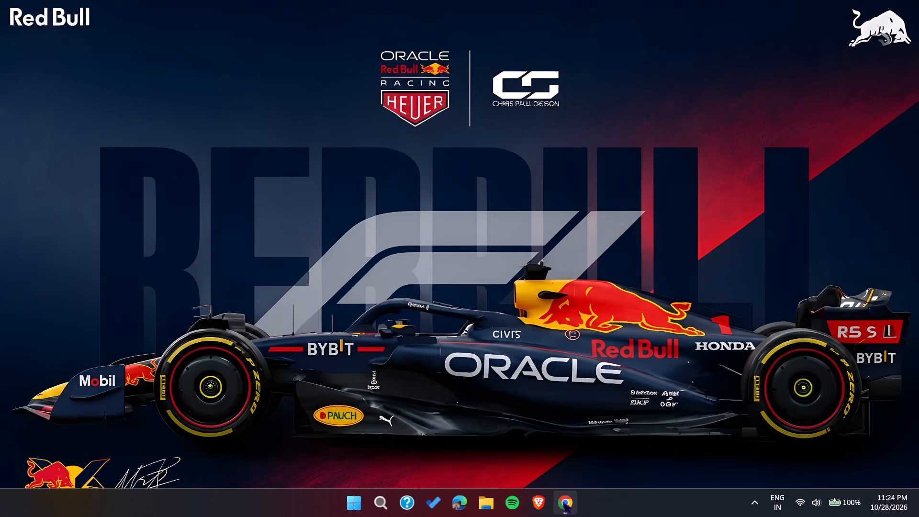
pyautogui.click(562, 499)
# Look through the remaining similar Marvel templates and return to the Spider-Man cover's template details.
pyautogui.scroll(-3, 423, 282)
pyautogui.scroll(-2, 304, 311)
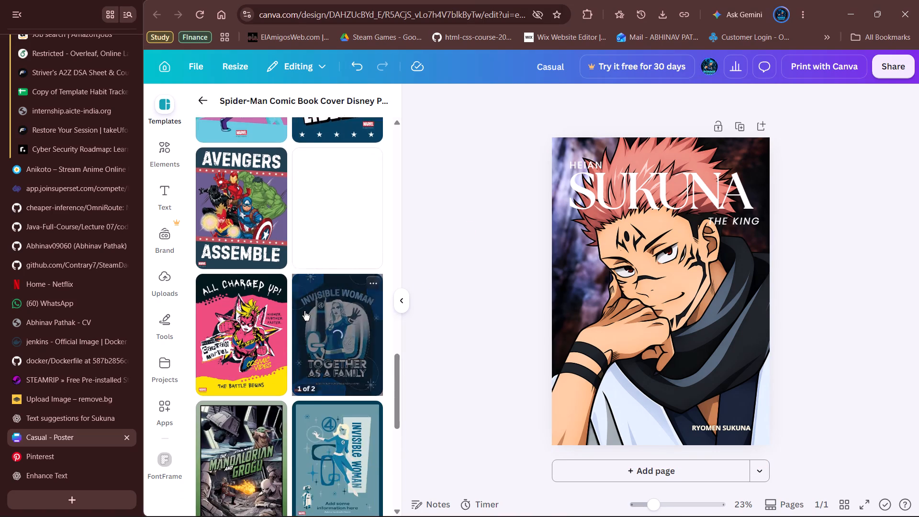
pyautogui.scroll(-6, 304, 311)
pyautogui.scroll(7, 305, 311)
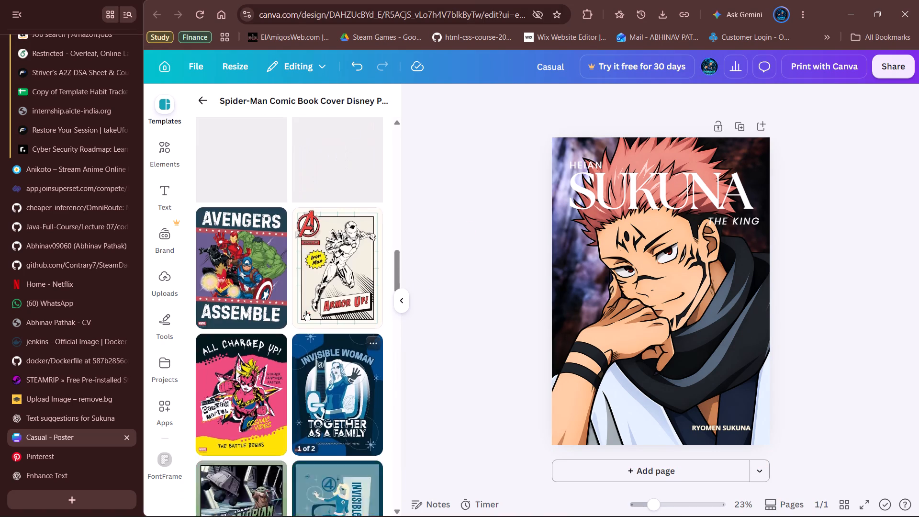
pyautogui.scroll(8, 305, 311)
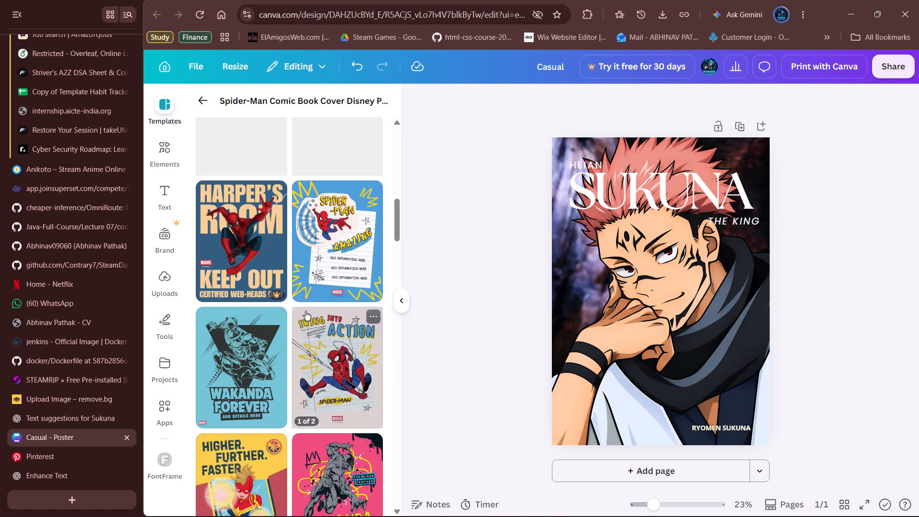
pyautogui.scroll(3, 305, 311)
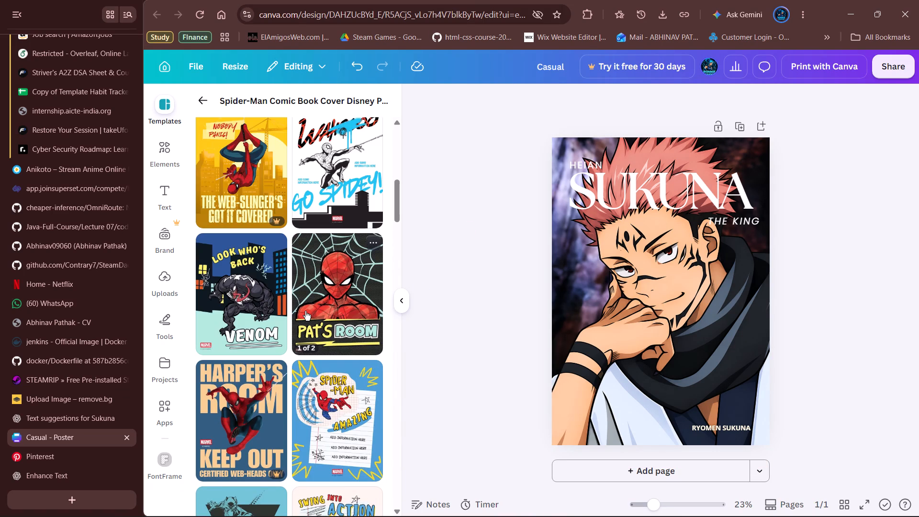
pyautogui.scroll(11, 346, 296)
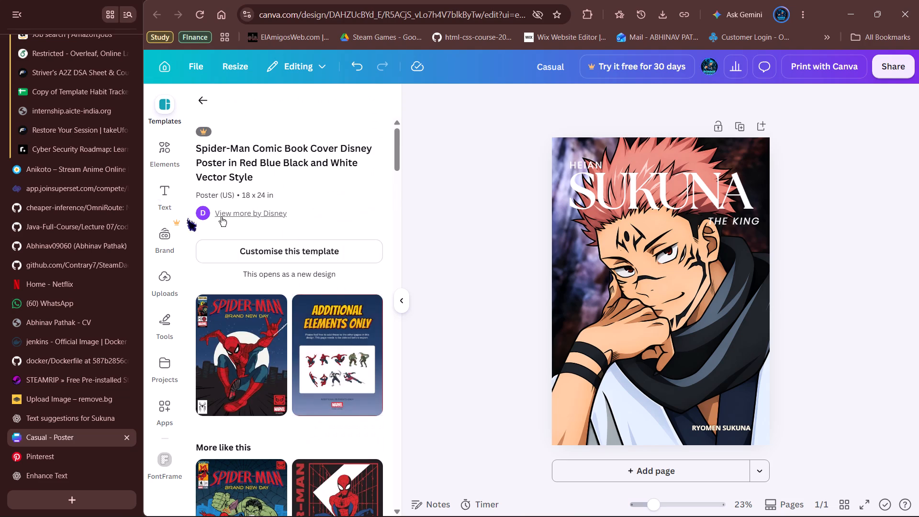
# Select the SUKUNA title and look through its recently used and popular font options, including the Times New Roman MT Condensed styles.
pyautogui.click(172, 190)
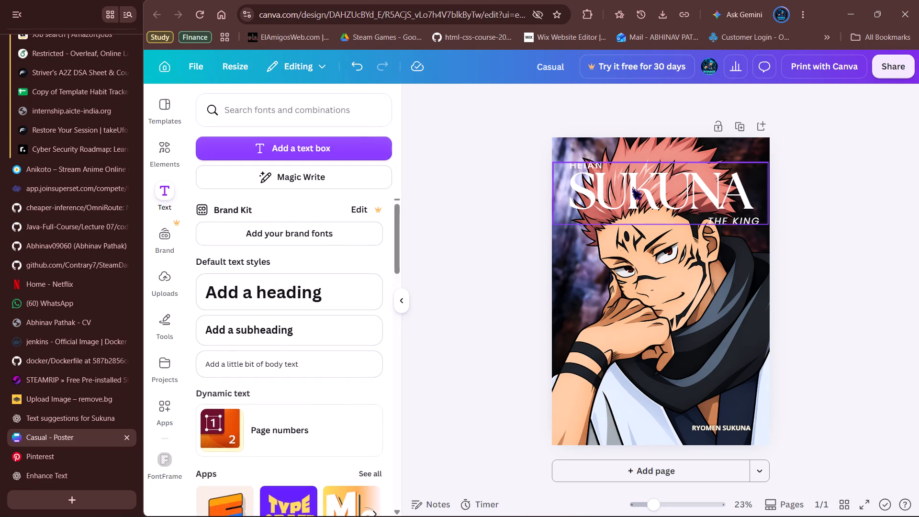
pyautogui.click(637, 186)
pyautogui.click(463, 93)
pyautogui.scroll(-2, 279, 322)
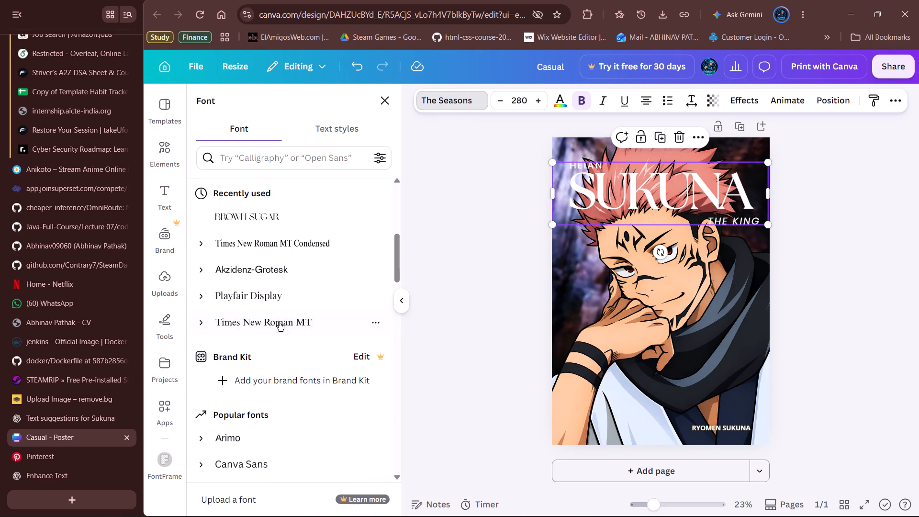
pyautogui.click(207, 245)
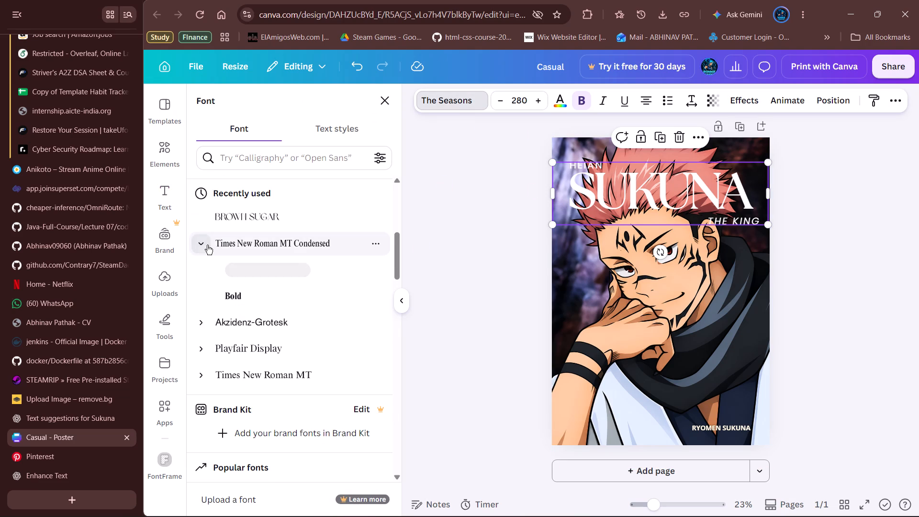
pyautogui.scroll(-3, 280, 280)
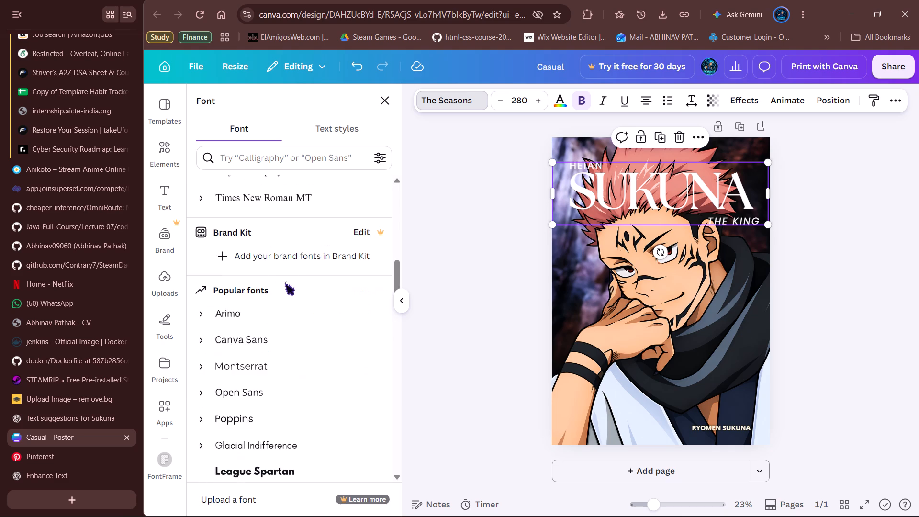
pyautogui.scroll(-4, 289, 281)
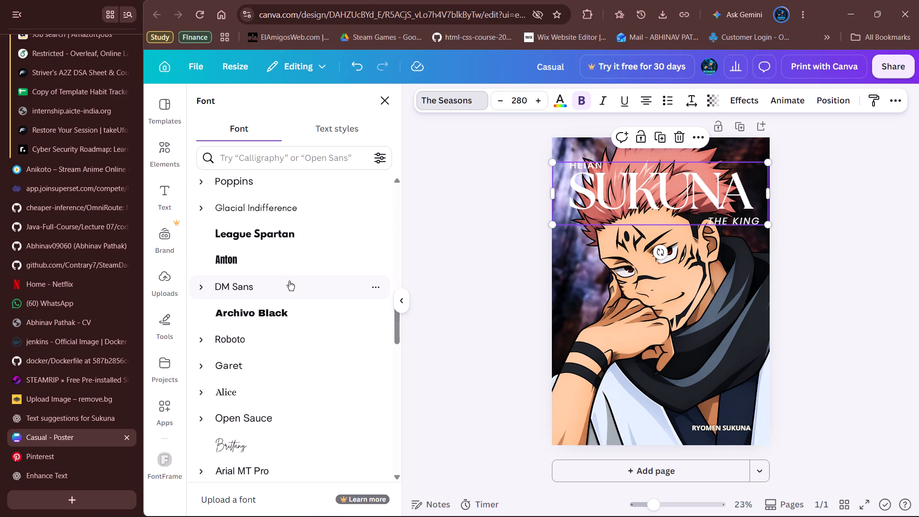